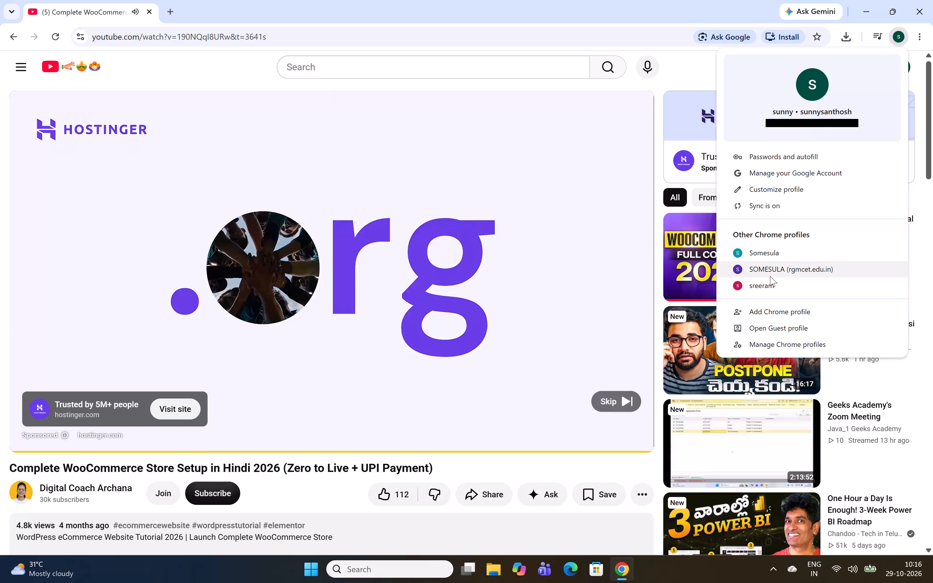
Switch to the Chrome profile named Somesula, the one without the college domain.
{"action": "left_click", "coordinate": [765, 254]}
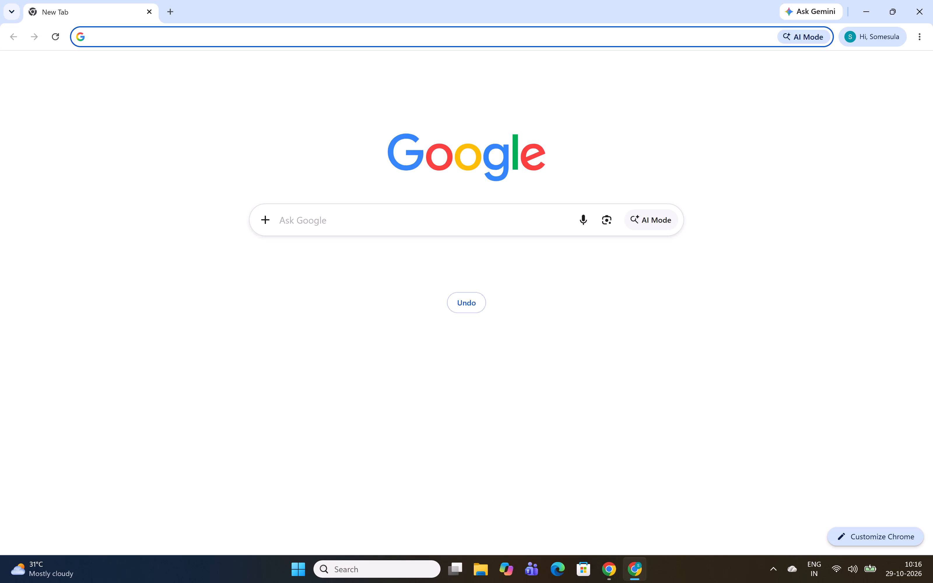
Open the WordPress themes admin page at aipdmab81.rf.gd/wp-admin/themes.php.
{"action": "left_click", "coordinate": [344, 39]}
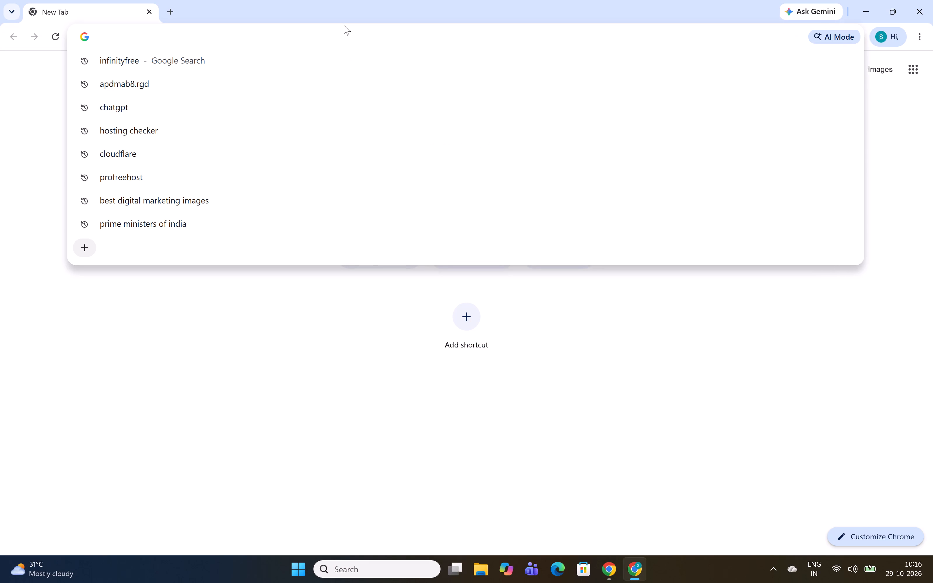
{"action": "type", "text": "aipdma"}
{"action": "key", "text": "b"}
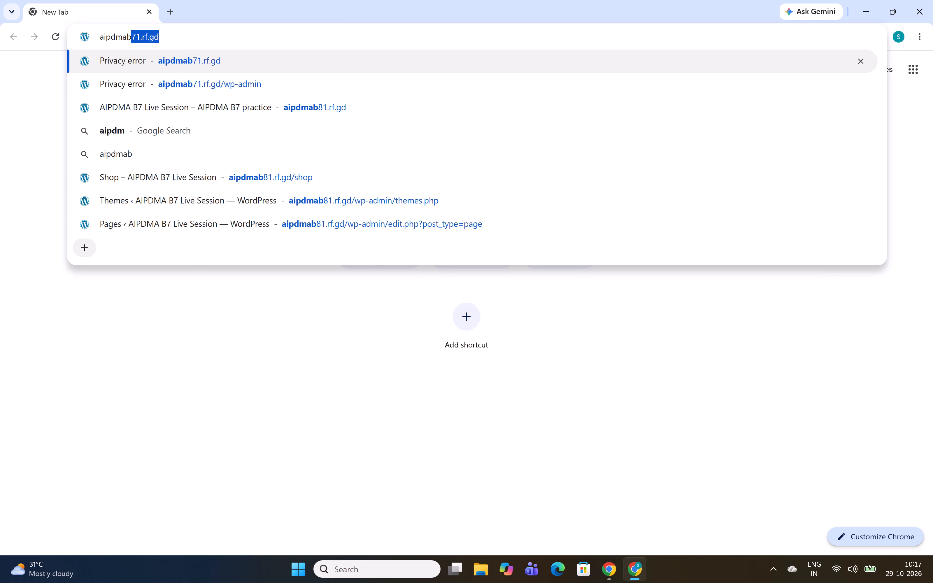
{"action": "key", "text": "8"}
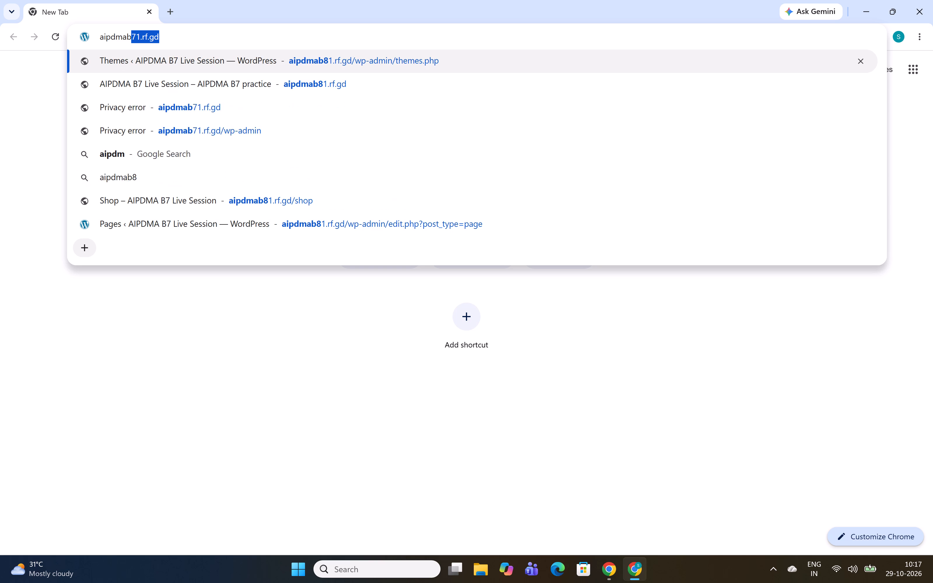
{"action": "key", "text": "Return"}
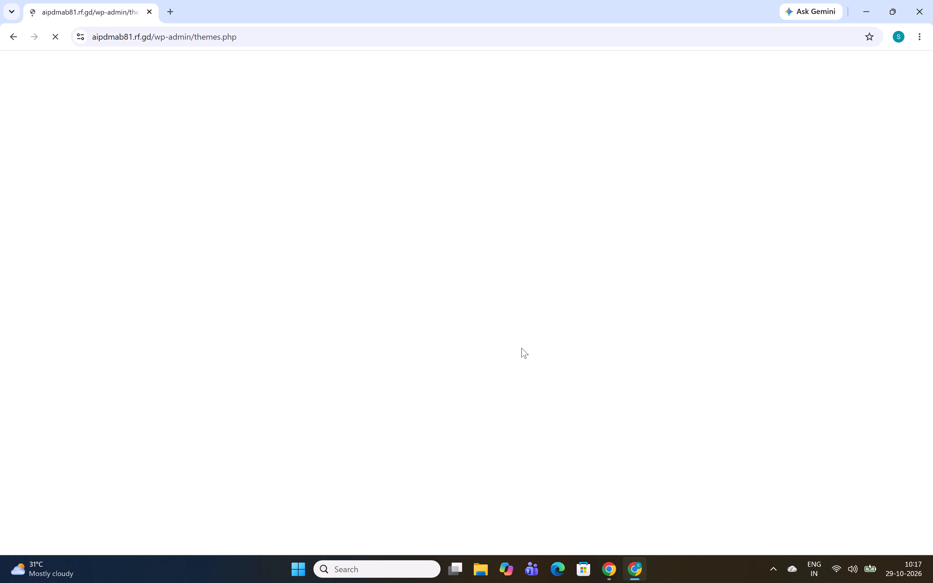
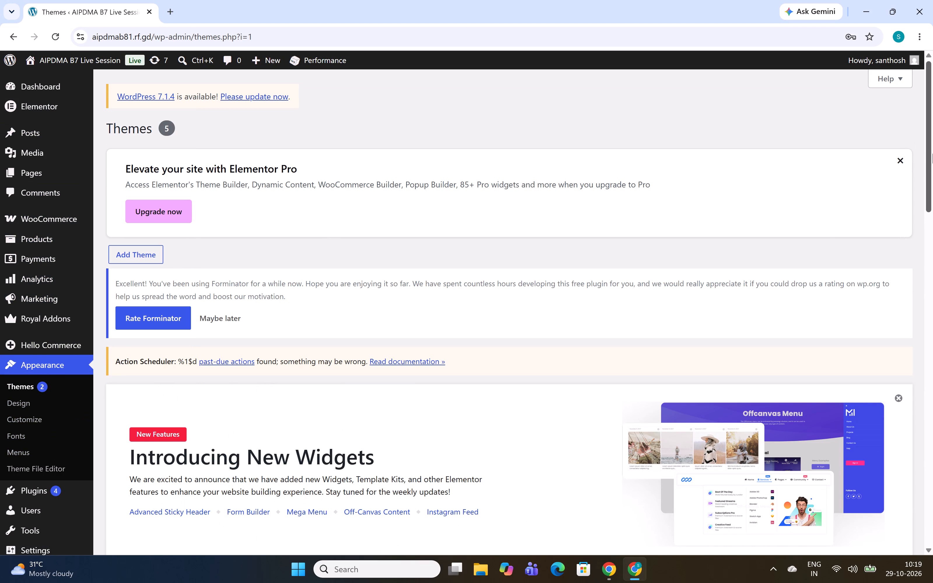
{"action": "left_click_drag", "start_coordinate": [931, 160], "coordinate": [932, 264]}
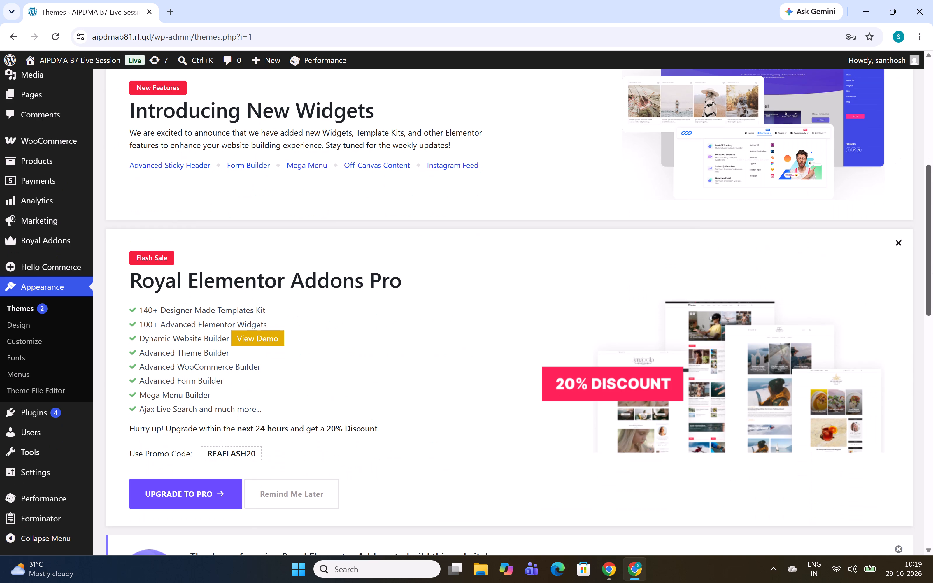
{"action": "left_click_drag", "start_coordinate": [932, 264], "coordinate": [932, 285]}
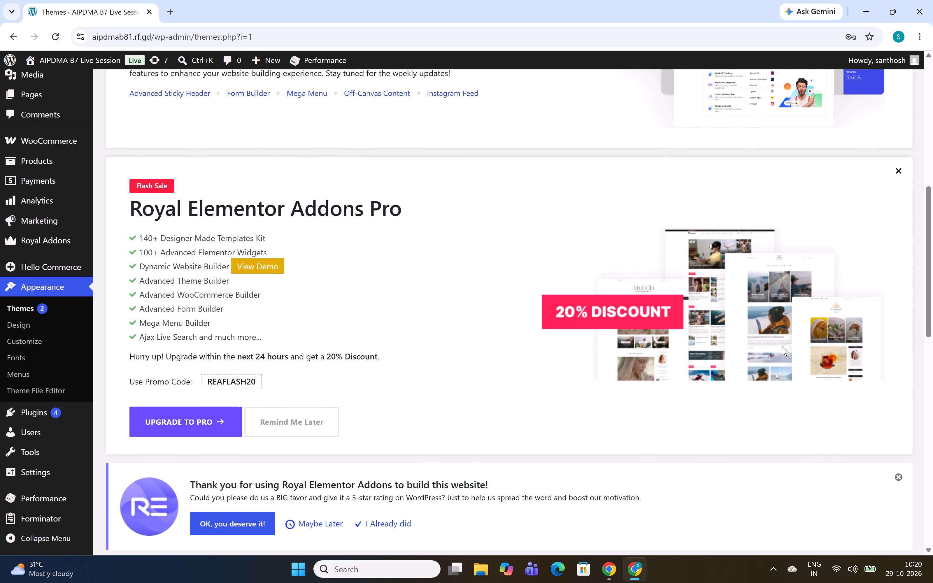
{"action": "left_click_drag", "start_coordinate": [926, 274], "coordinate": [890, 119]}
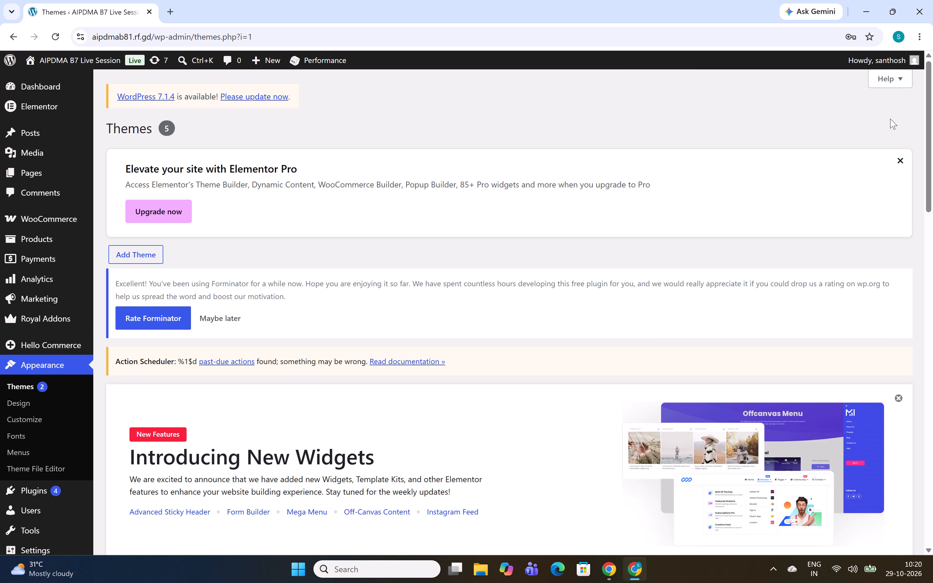
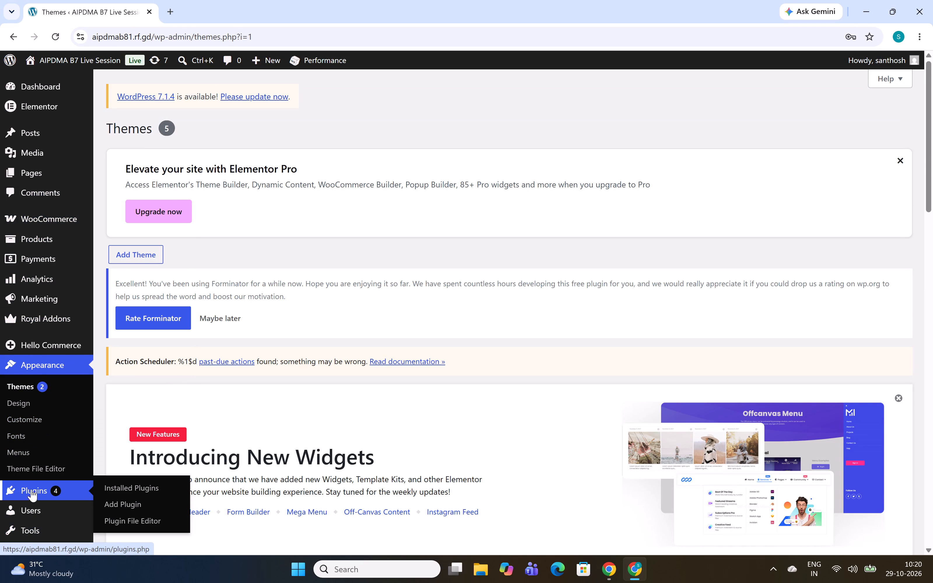
Open the Themes page and search the installed themes for "block".
{"action": "left_click", "coordinate": [54, 366]}
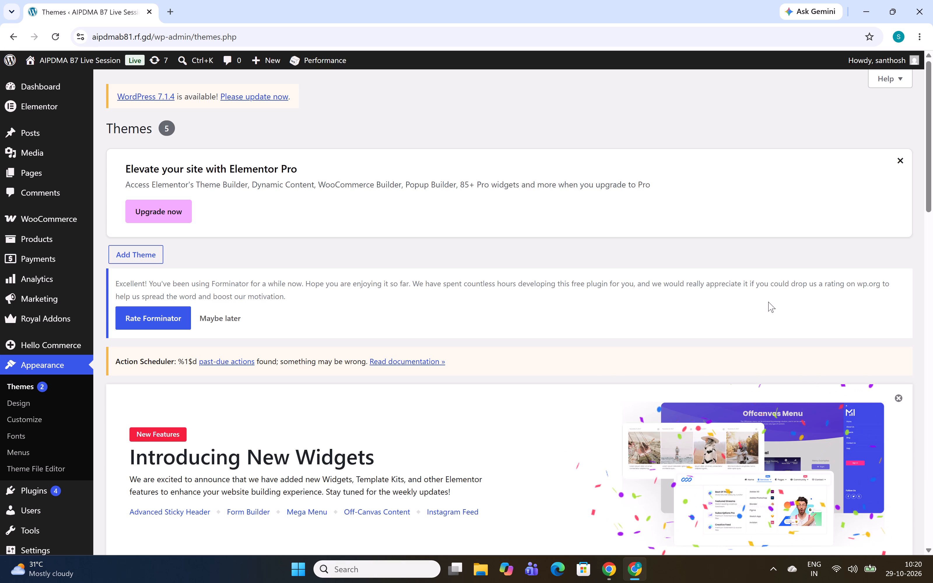
{"action": "left_click_drag", "start_coordinate": [926, 197], "coordinate": [932, 335]}
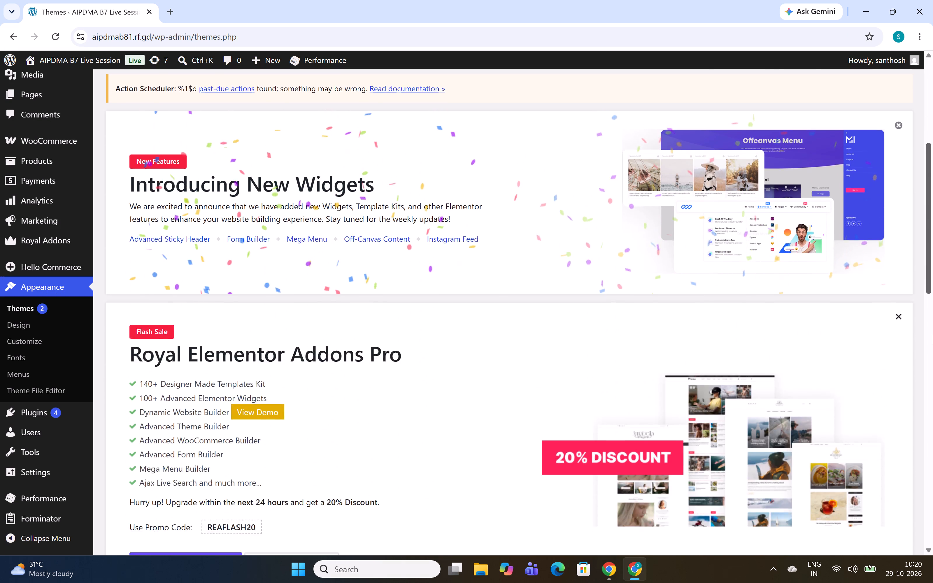
{"action": "left_click_drag", "start_coordinate": [932, 335], "coordinate": [932, 519]}
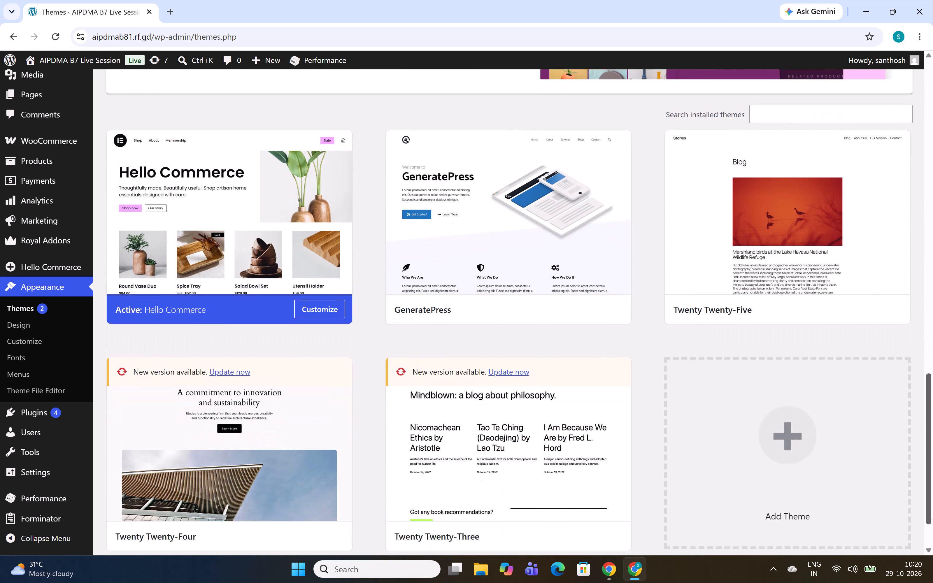
{"action": "left_click_drag", "start_coordinate": [932, 519], "coordinate": [910, 425]}
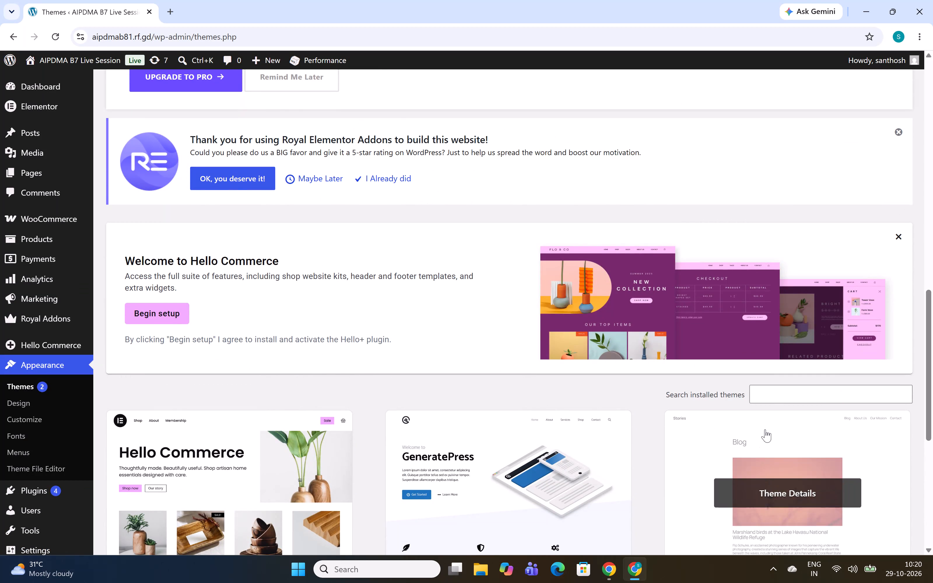
{"action": "left_click", "coordinate": [775, 395]}
{"action": "type", "text": "block"}
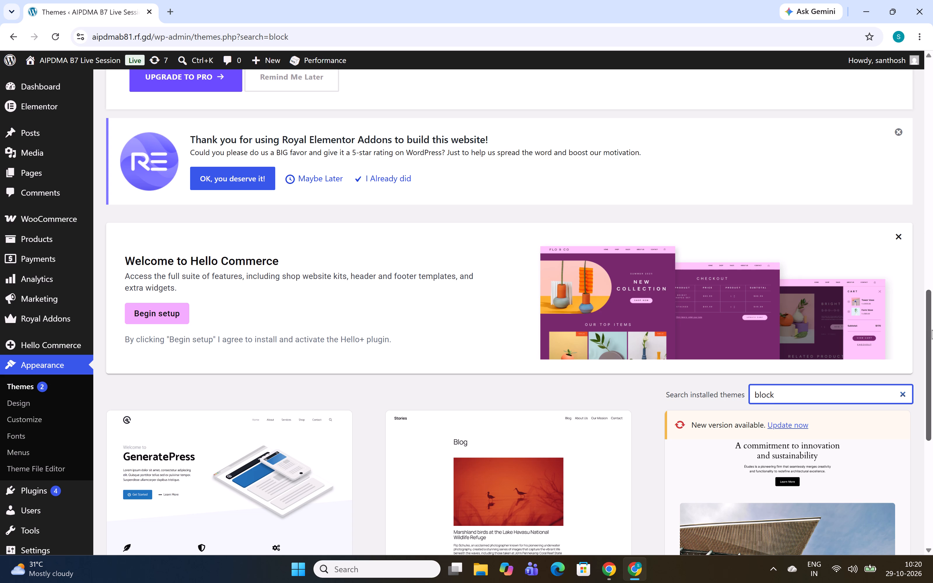
Look over the filtered installed themes and the rest of the Themes page.
{"action": "left_click_drag", "start_coordinate": [932, 330], "coordinate": [861, 75]}
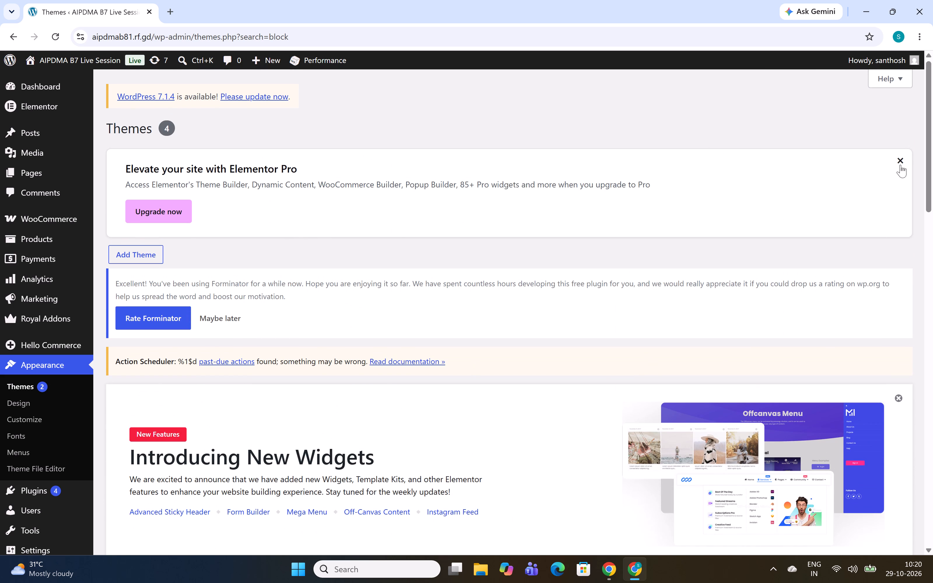
{"action": "left_click_drag", "start_coordinate": [927, 162], "coordinate": [932, 370]}
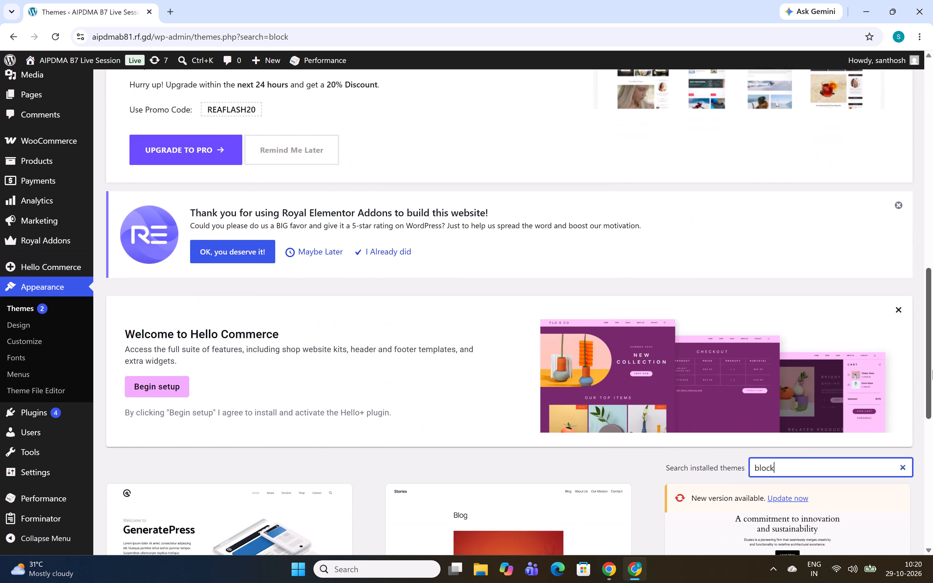
{"action": "left_click_drag", "start_coordinate": [932, 370], "coordinate": [904, 439]}
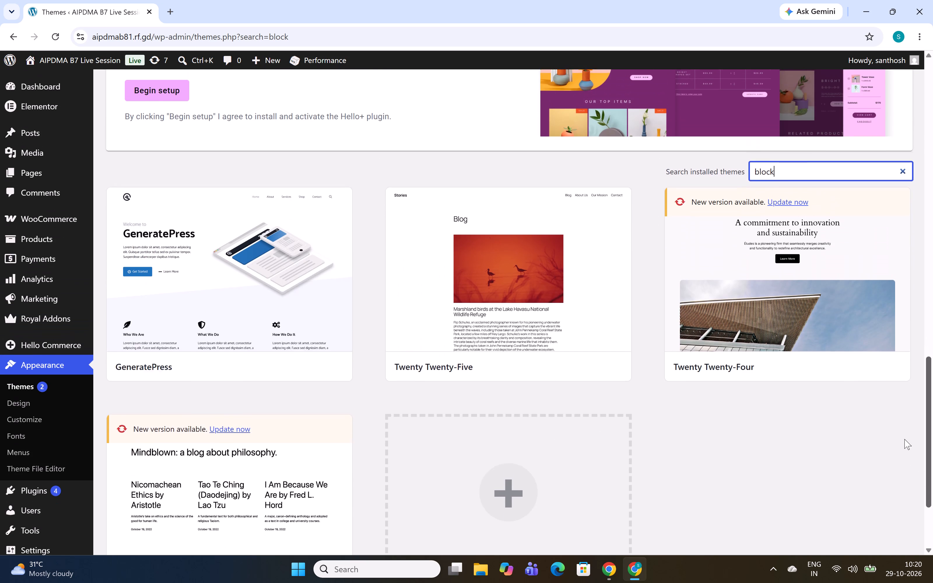
{"action": "left_click_drag", "start_coordinate": [904, 439], "coordinate": [898, 418]}
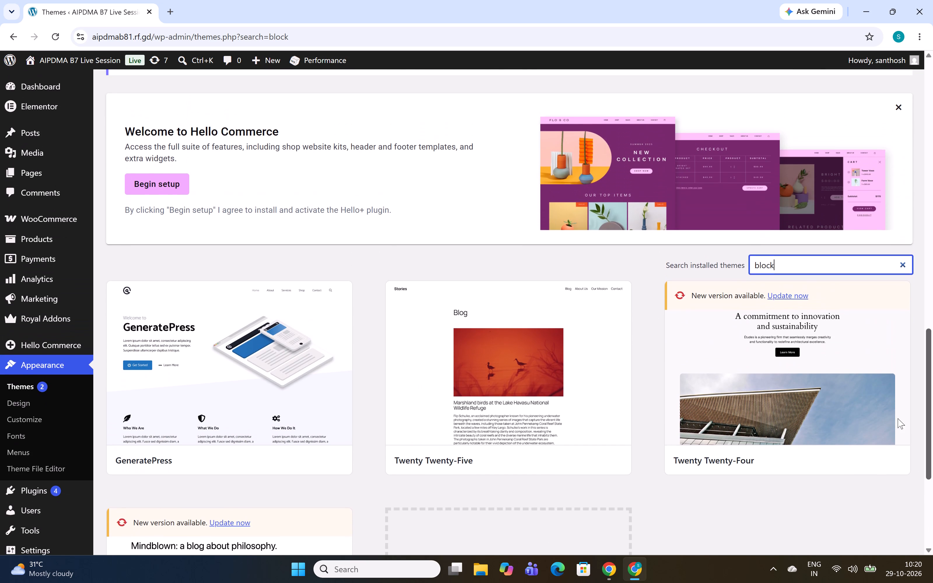
{"action": "left_click_drag", "start_coordinate": [898, 418], "coordinate": [890, 382]}
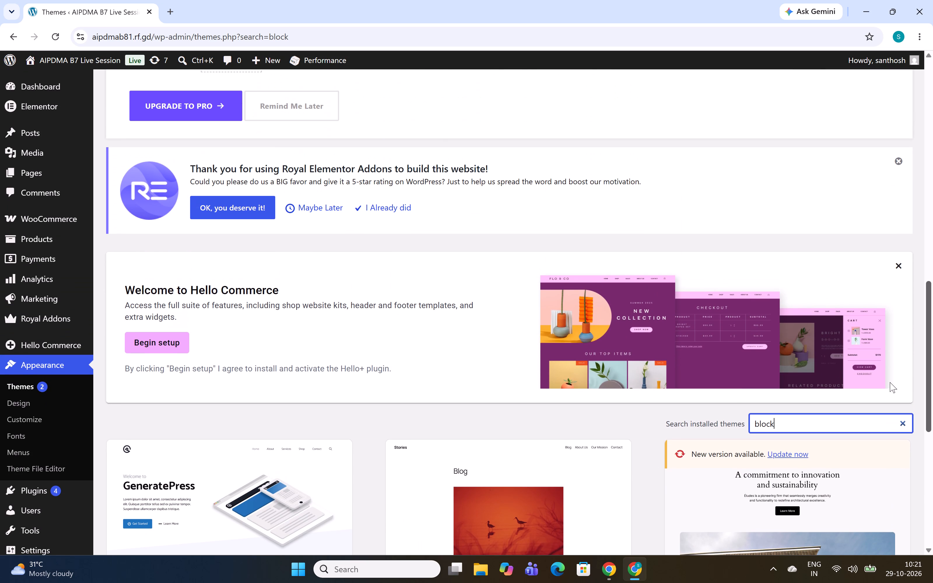
{"action": "left_click_drag", "start_coordinate": [890, 382], "coordinate": [875, 335]}
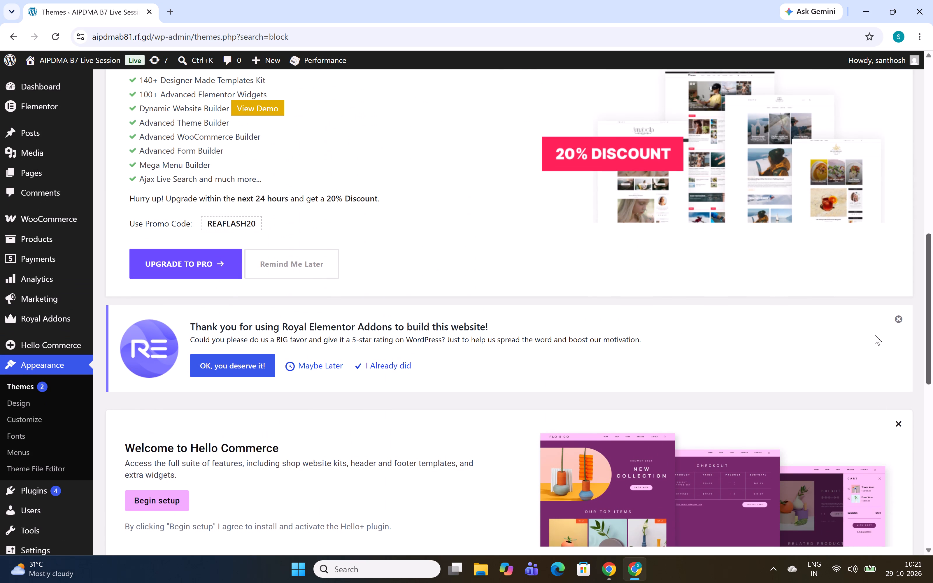
{"action": "left_click_drag", "start_coordinate": [875, 335], "coordinate": [870, 309]}
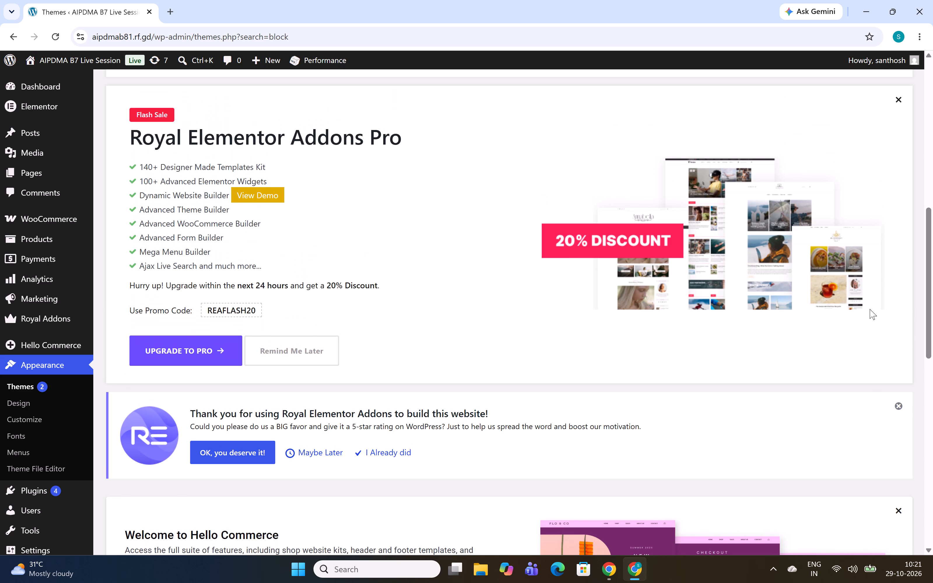
{"action": "left_click_drag", "start_coordinate": [929, 329], "coordinate": [899, 216]}
Go to the Add Themes page from the full Themes list and search the theme directory for "block".
{"action": "left_click", "coordinate": [34, 388]}
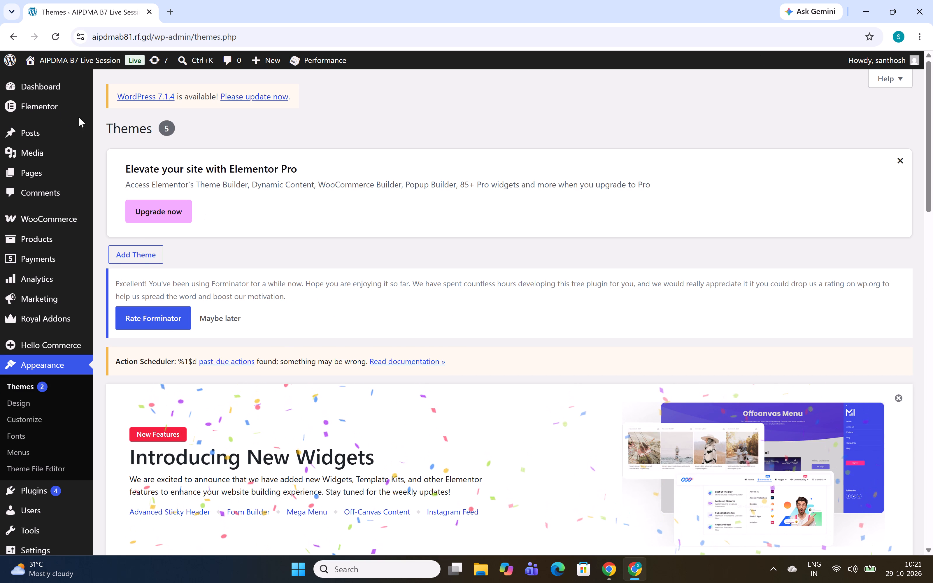
{"action": "left_click", "coordinate": [113, 252]}
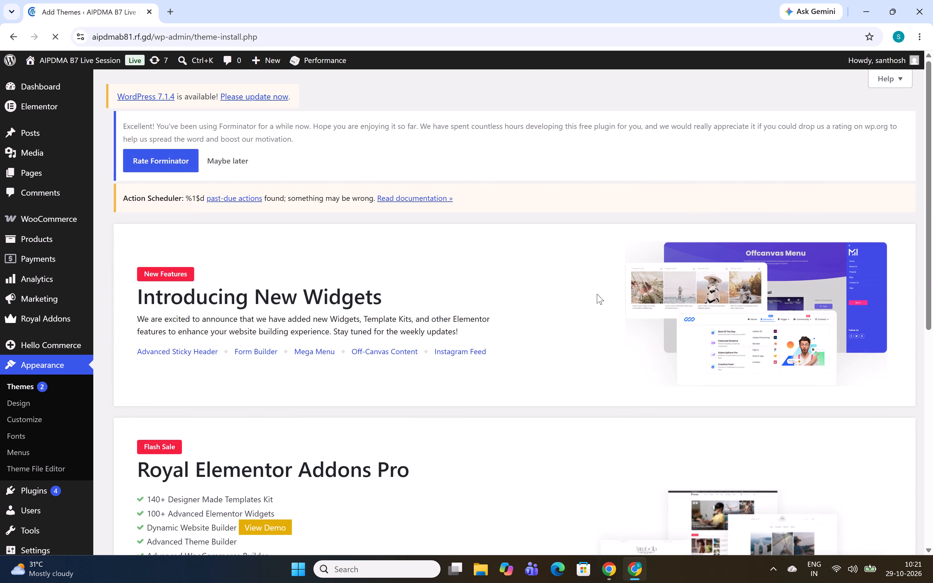
{"action": "left_click_drag", "start_coordinate": [930, 298], "coordinate": [932, 315]}
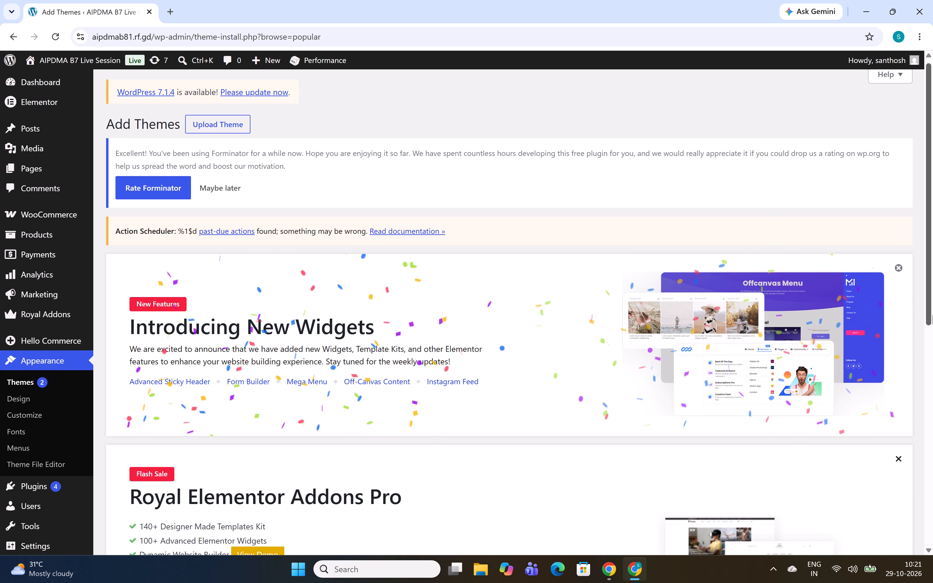
{"action": "left_click_drag", "start_coordinate": [932, 315], "coordinate": [932, 565]}
{"action": "left_click", "coordinate": [771, 448]}
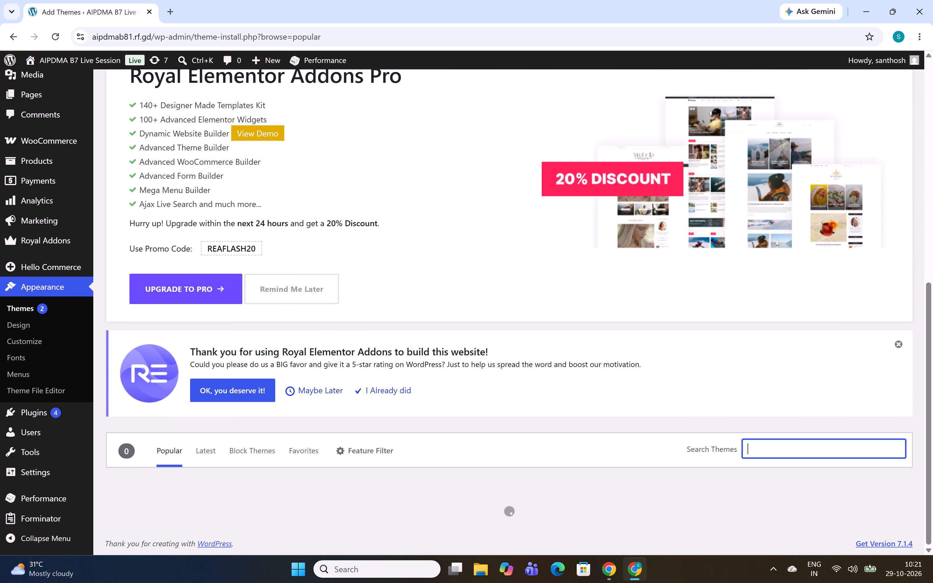
{"action": "type", "text": "block"}
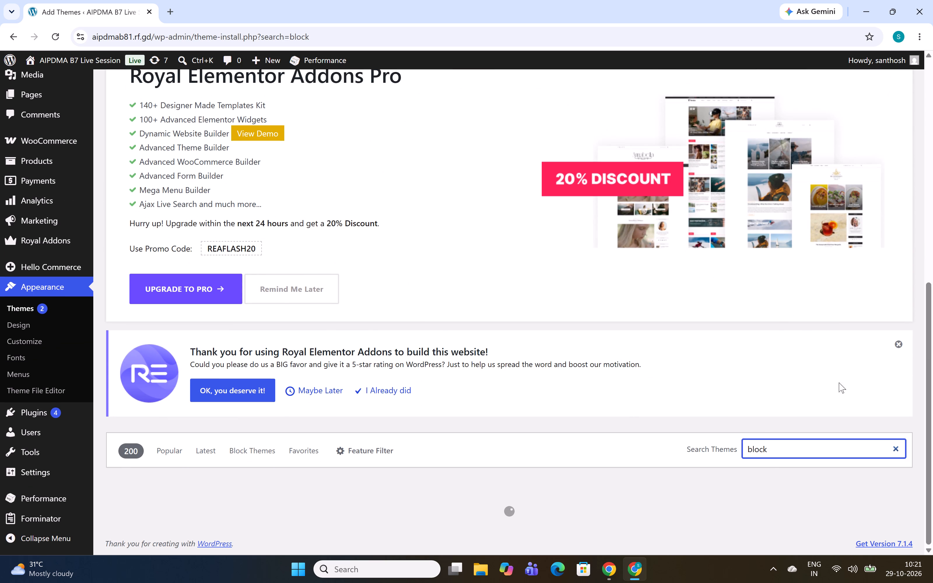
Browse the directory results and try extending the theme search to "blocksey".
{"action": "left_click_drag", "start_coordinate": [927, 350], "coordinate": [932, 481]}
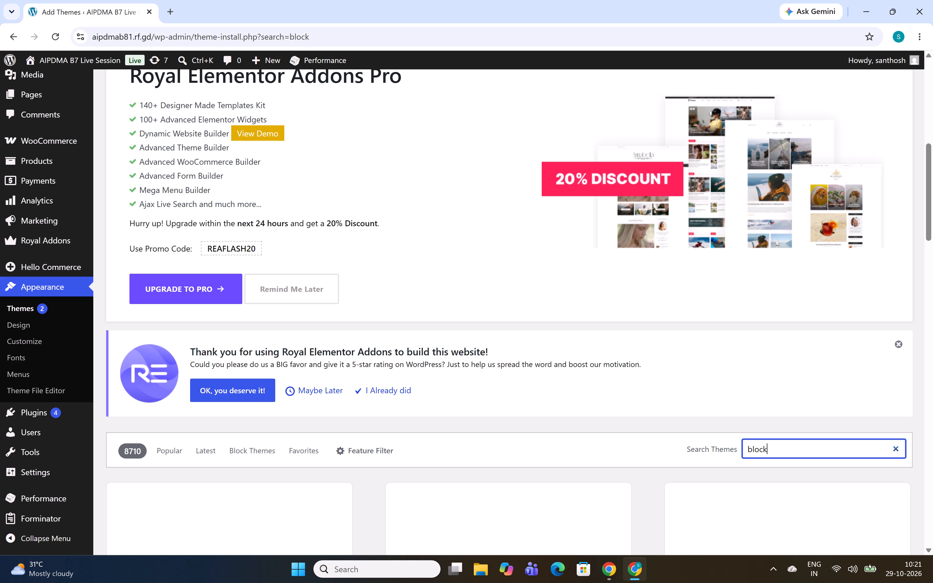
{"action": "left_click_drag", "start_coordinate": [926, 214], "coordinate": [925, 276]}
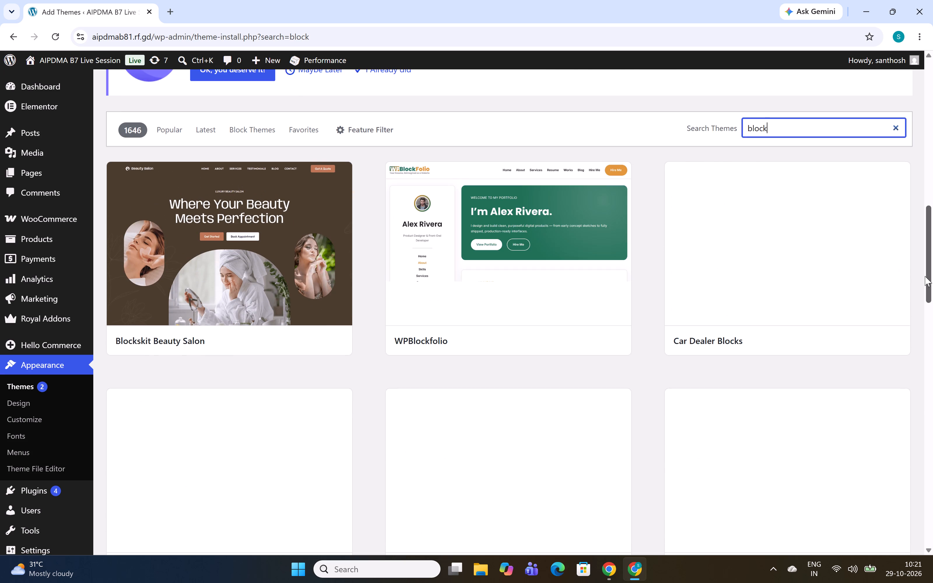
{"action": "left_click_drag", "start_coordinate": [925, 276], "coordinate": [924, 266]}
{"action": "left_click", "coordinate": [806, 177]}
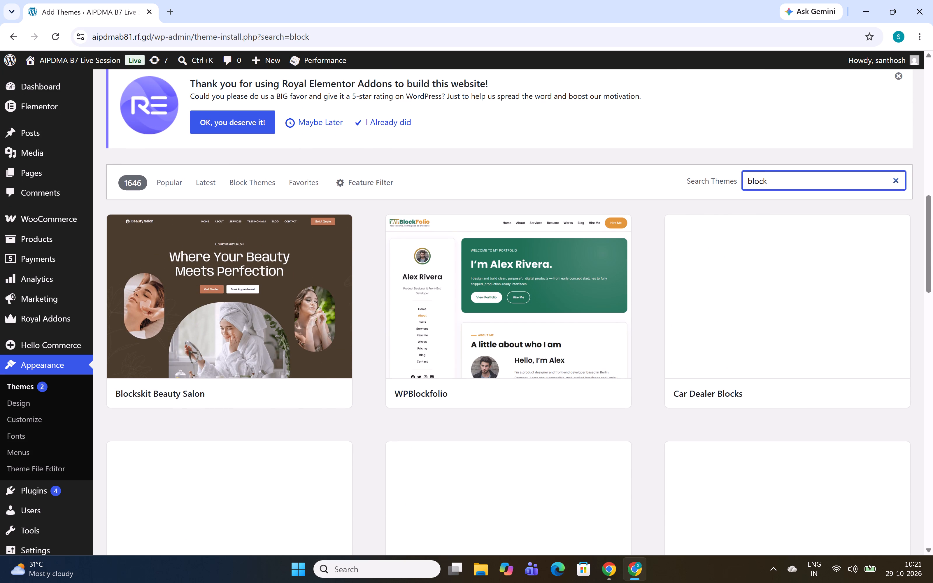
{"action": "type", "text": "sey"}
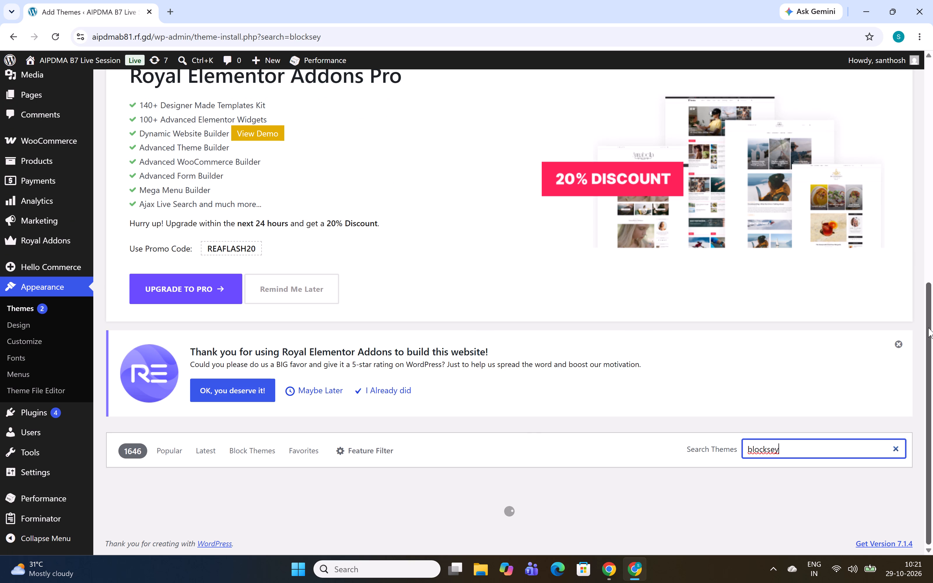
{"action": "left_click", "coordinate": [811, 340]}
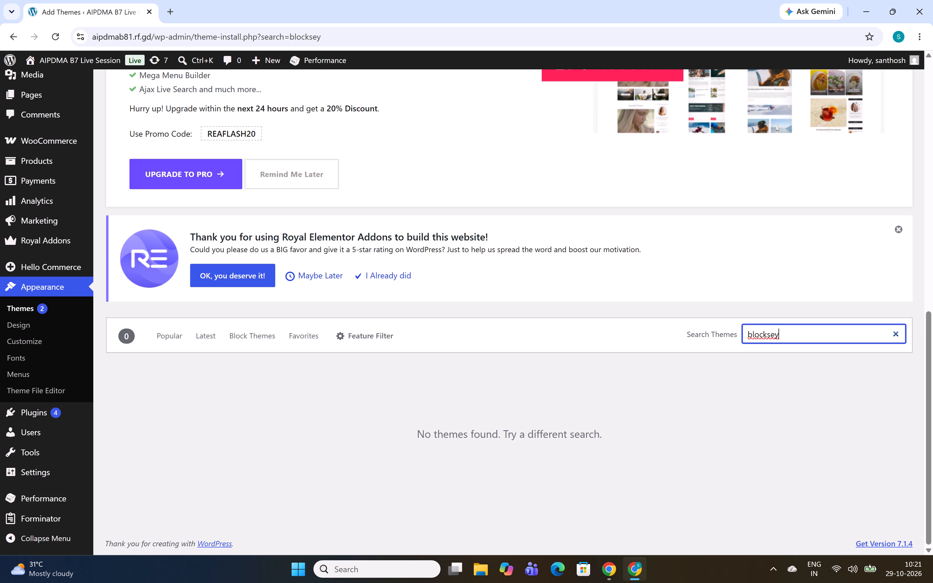
Shorten the theme directory search back to "block".
{"action": "key", "text": "BackSpace"}
{"action": "key", "text": "BackSpace"}
{"action": "key", "text": "BackSpace"}
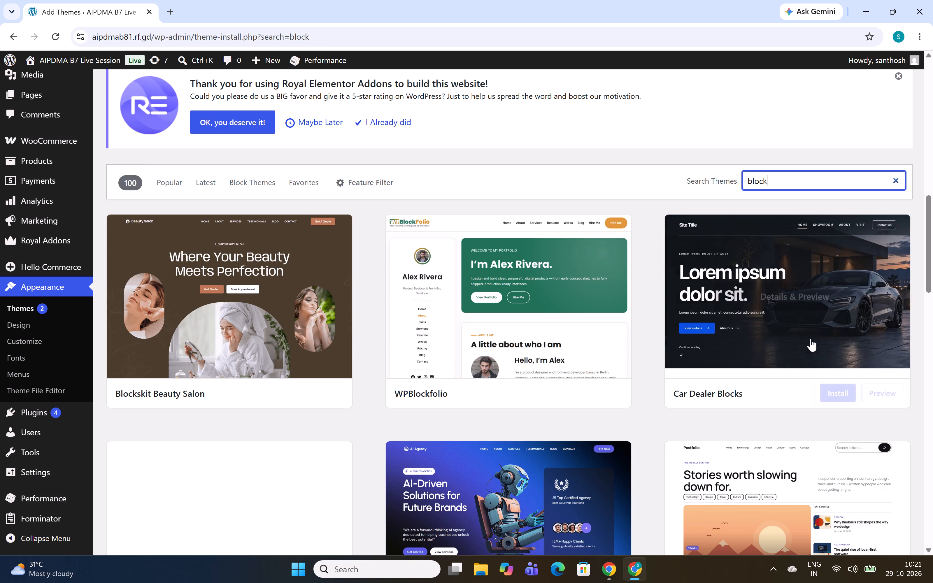
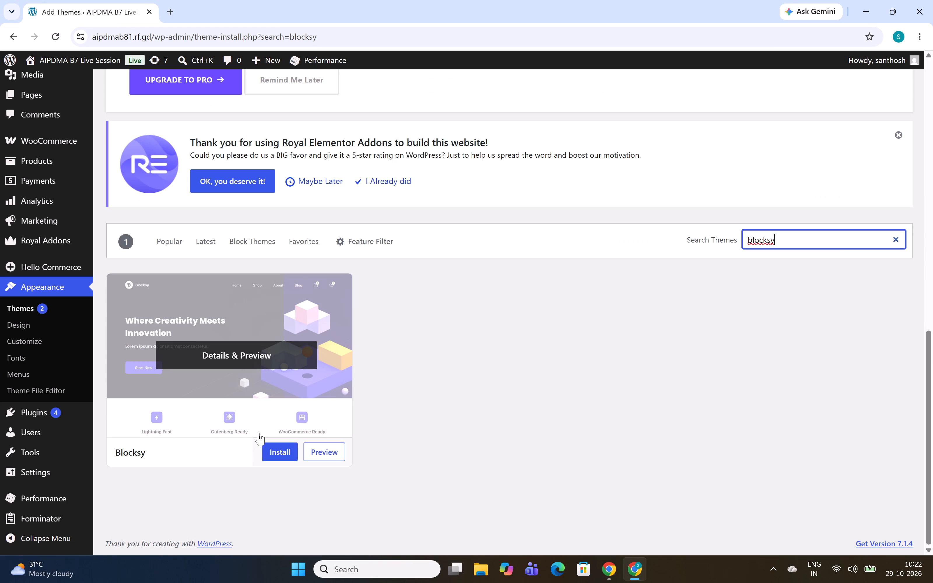
Install the Blocksy theme from the theme directory results and activate it on the site.
{"action": "left_click", "coordinate": [273, 454]}
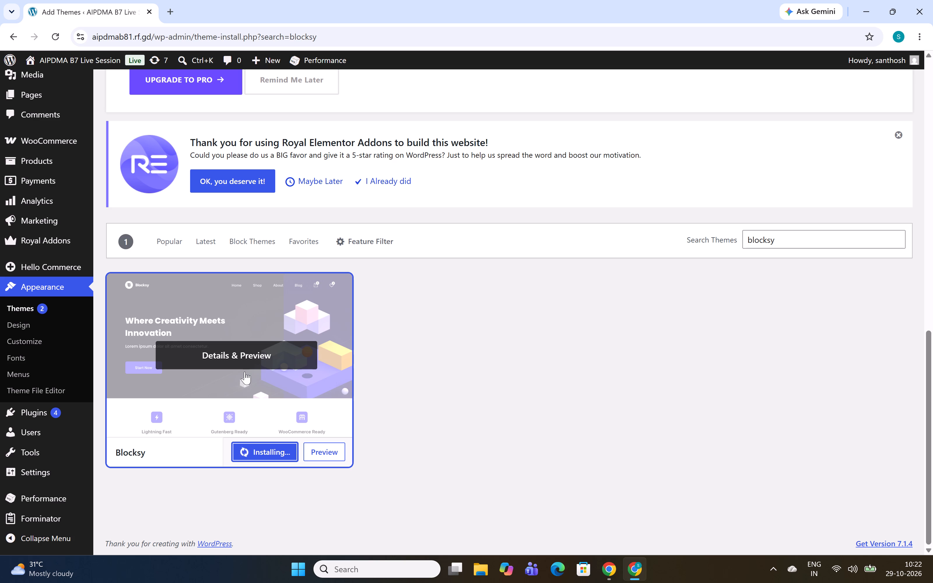
{"action": "left_click", "coordinate": [265, 452]}
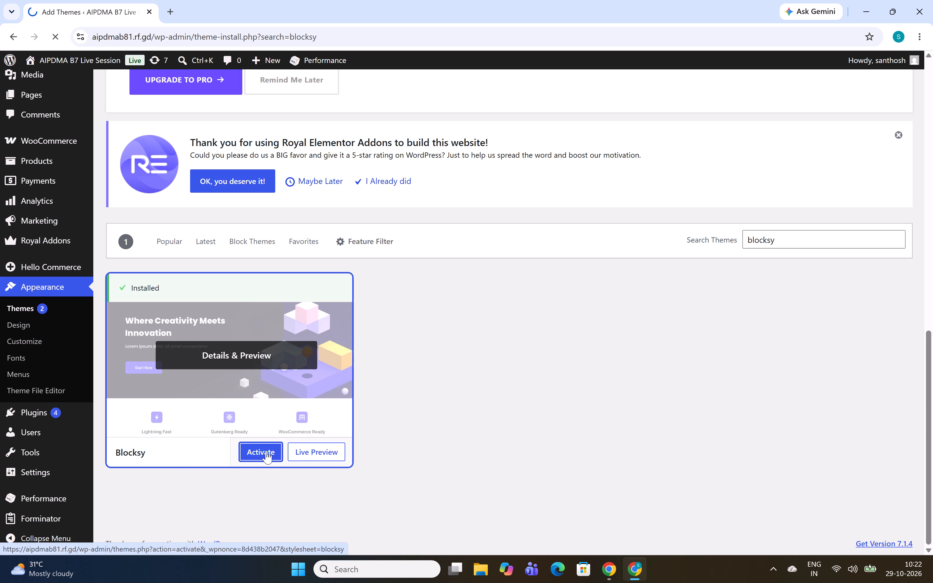
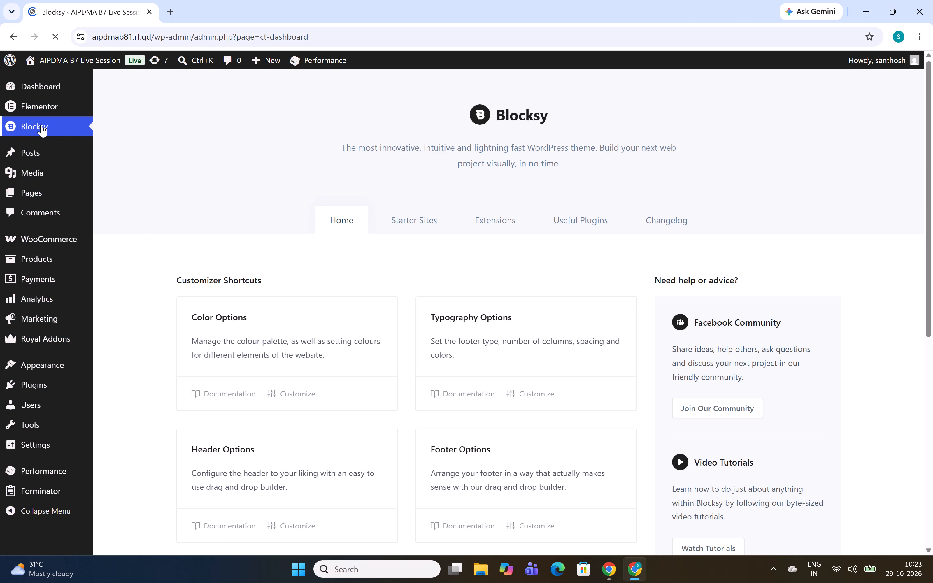
Open the Starter Sites section of the Blocksy theme dashboard to load its ready-made site templates.
{"action": "left_click", "coordinate": [419, 222]}
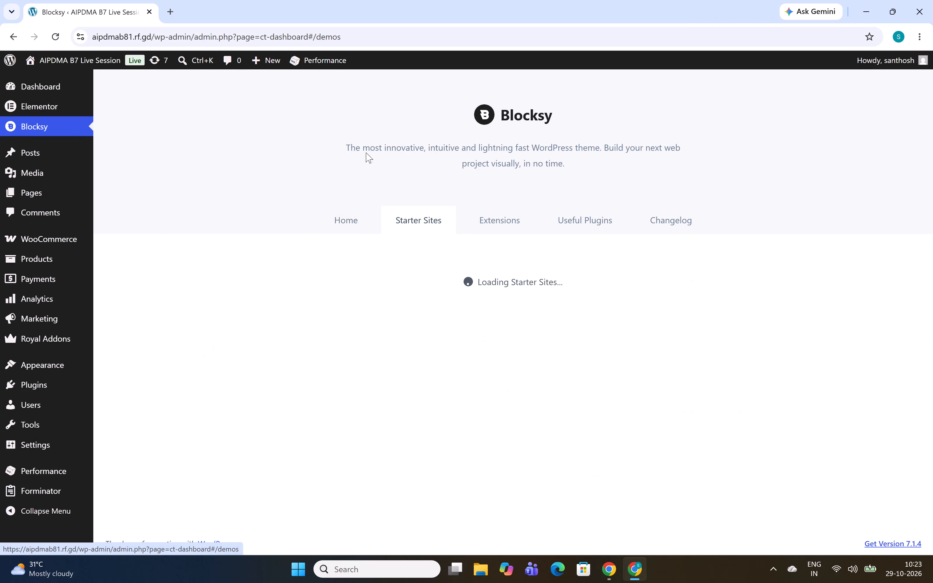
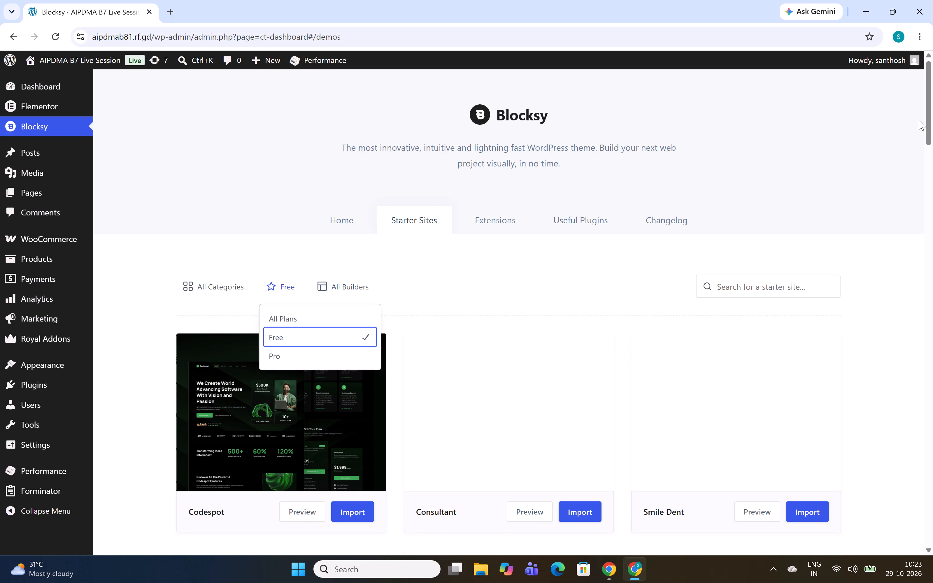
Browse the Blocksy starter site templates with the plan filter set to Free, and close the filter's list of plans.
{"action": "left_click_drag", "start_coordinate": [930, 122], "coordinate": [931, 170]}
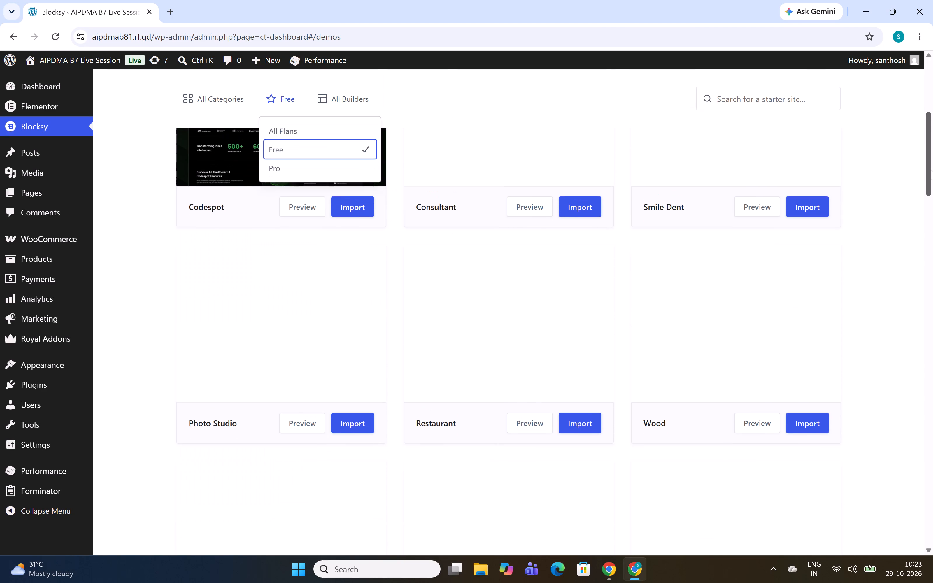
{"action": "left_click_drag", "start_coordinate": [931, 170], "coordinate": [931, 169]}
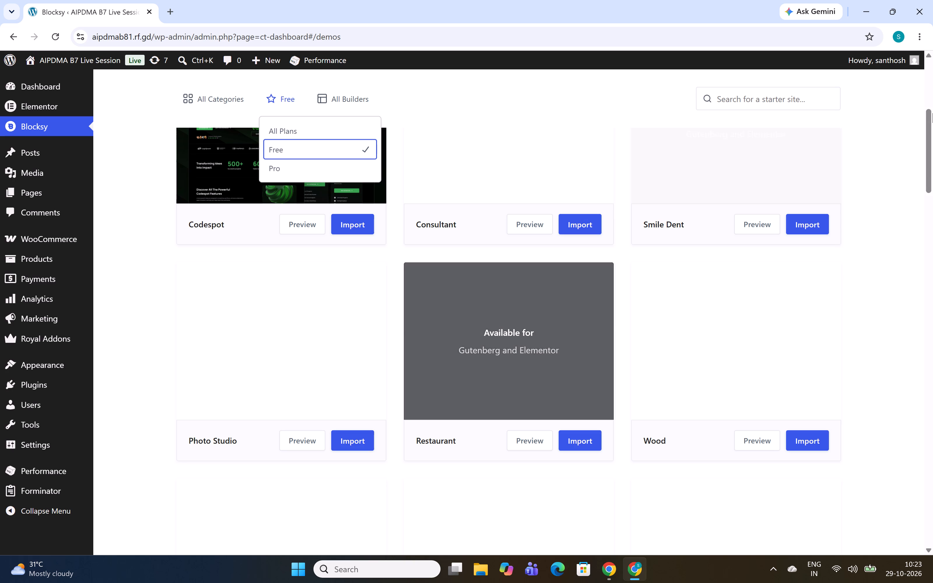
{"action": "left_click_drag", "start_coordinate": [931, 155], "coordinate": [931, 131]}
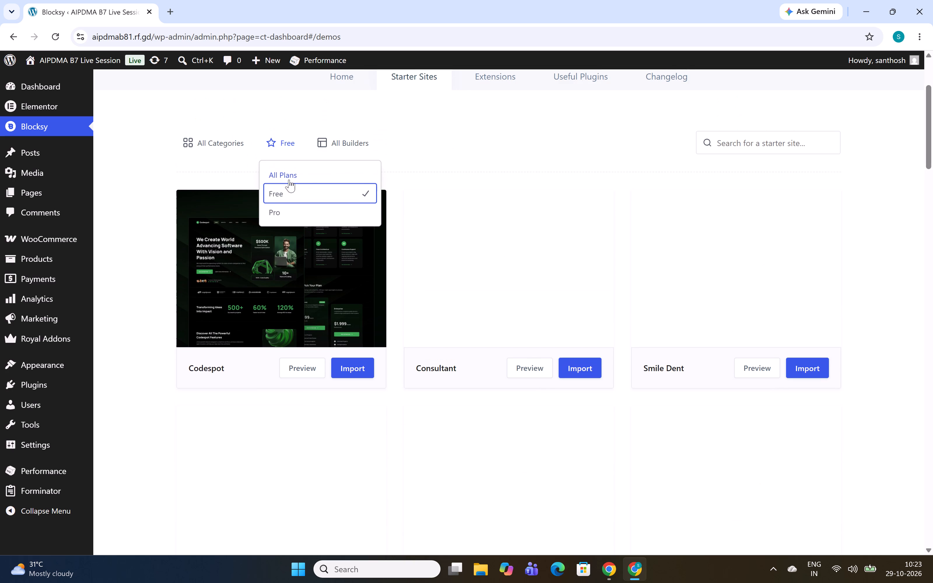
{"action": "left_click", "coordinate": [281, 189]}
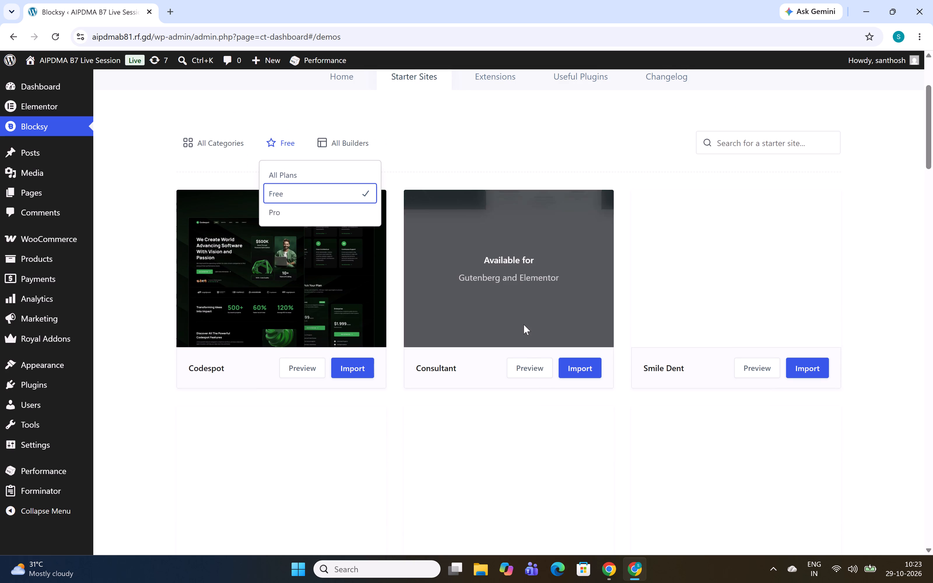
{"action": "left_click", "coordinate": [465, 149]}
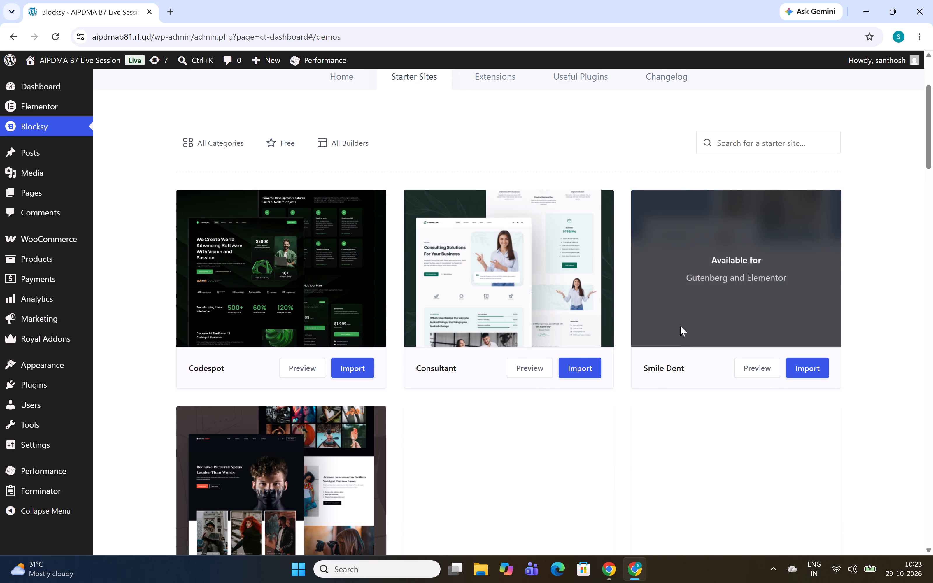
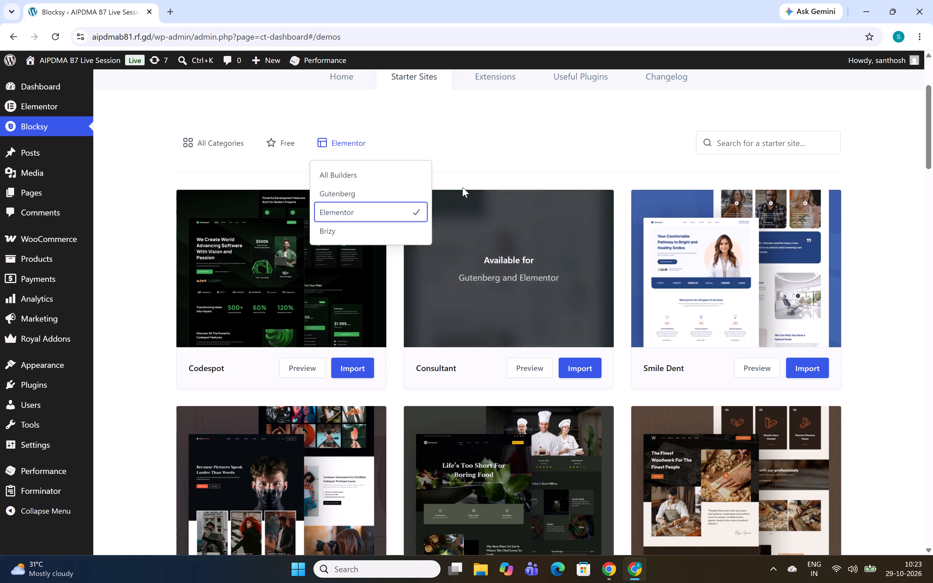
Close the list of page builders, keeping the starter sites filtered to Elementor.
{"action": "left_click", "coordinate": [464, 160]}
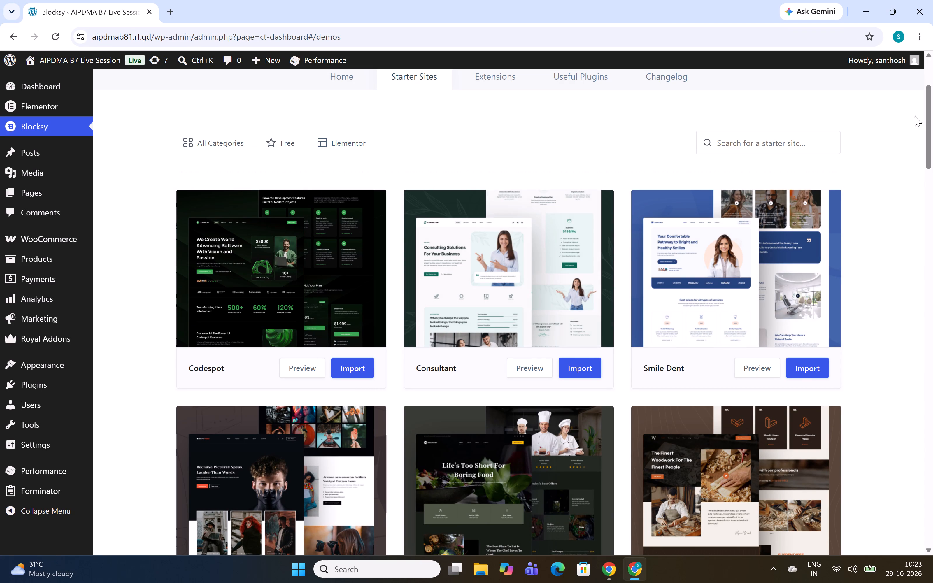
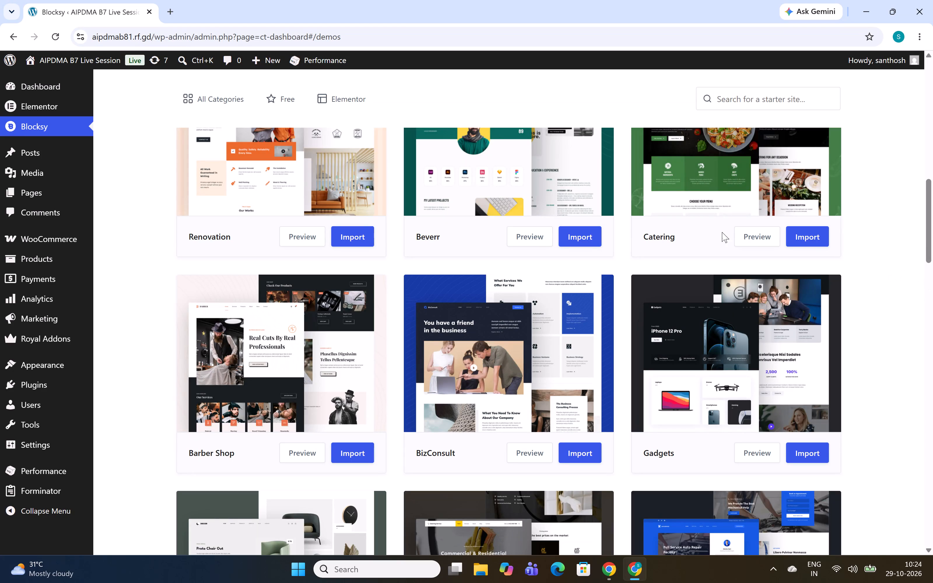
Look through more of the free Elementor starter site designs, as far as the Floreo, Garderobe and Petsy templates.
{"action": "left_click_drag", "start_coordinate": [928, 242], "coordinate": [932, 288]}
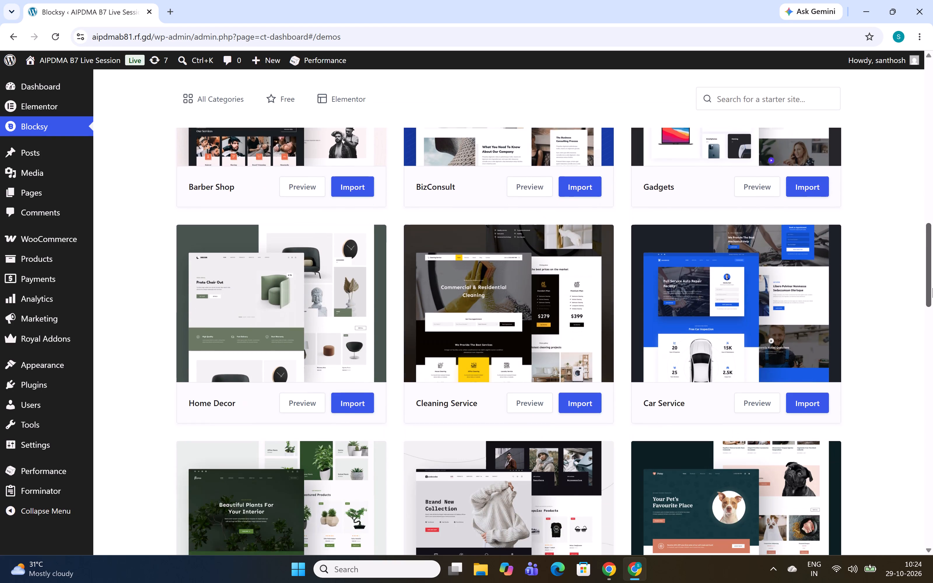
{"action": "left_click_drag", "start_coordinate": [932, 288], "coordinate": [932, 327]}
{"action": "left_click", "coordinate": [455, 259]}
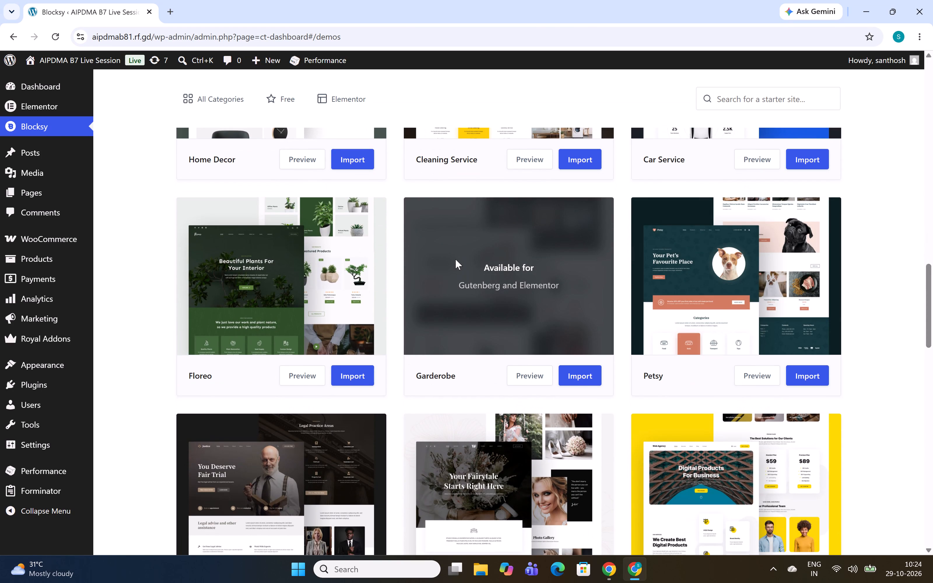
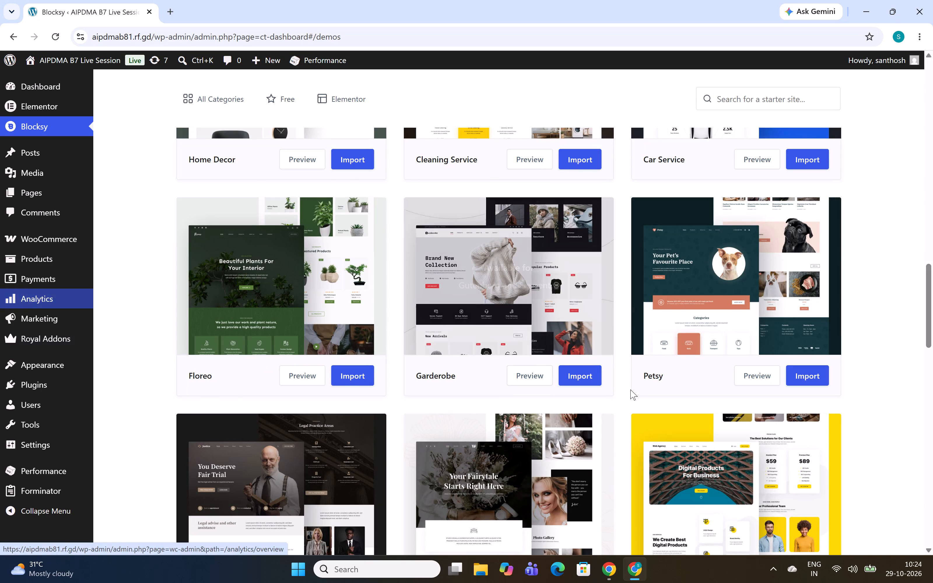
Start importing the Garderobe starter site.
{"action": "left_click", "coordinate": [579, 375]}
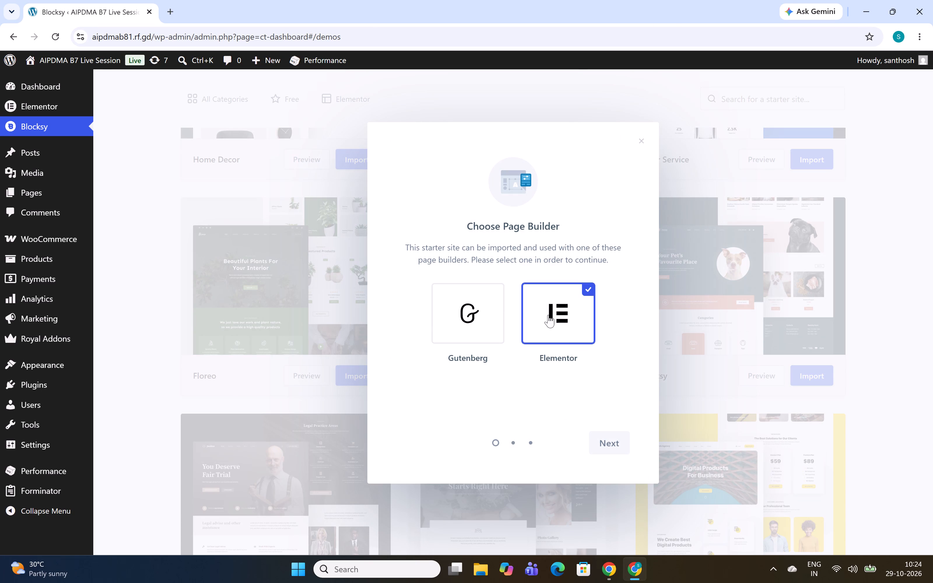
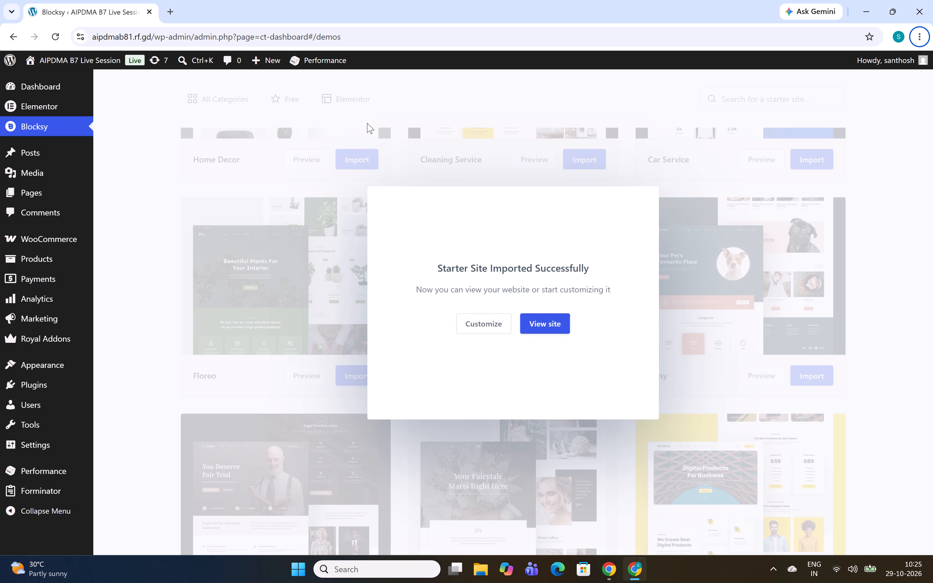
Open the site with the newly imported starter design in a new browser tab and switch to it.
{"action": "right_click", "coordinate": [554, 329]}
{"action": "left_click", "coordinate": [589, 344]}
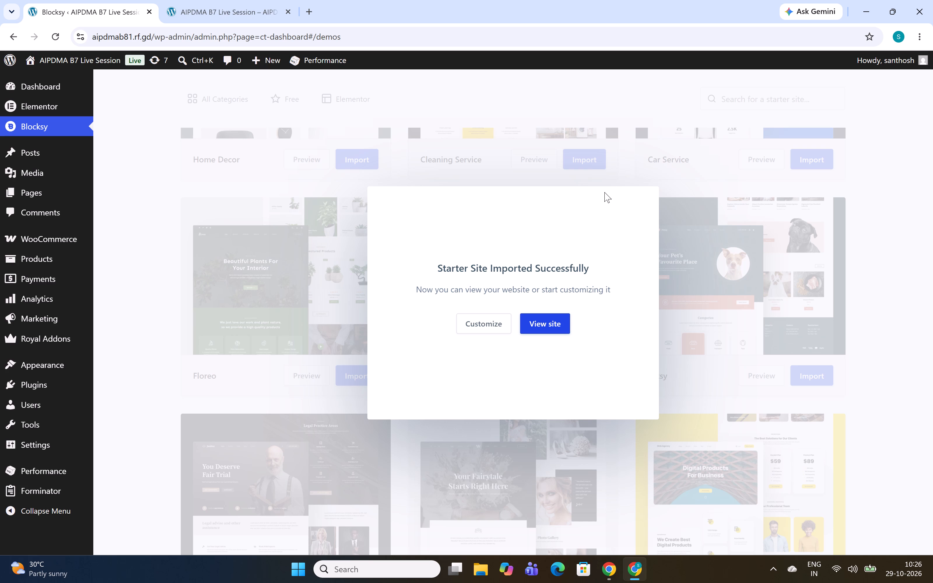
{"action": "left_click", "coordinate": [223, 11]}
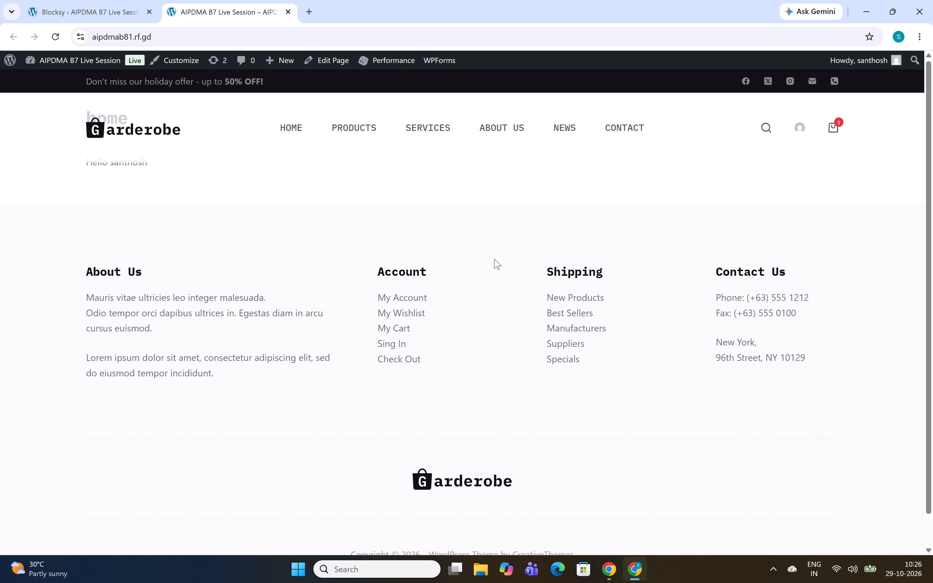
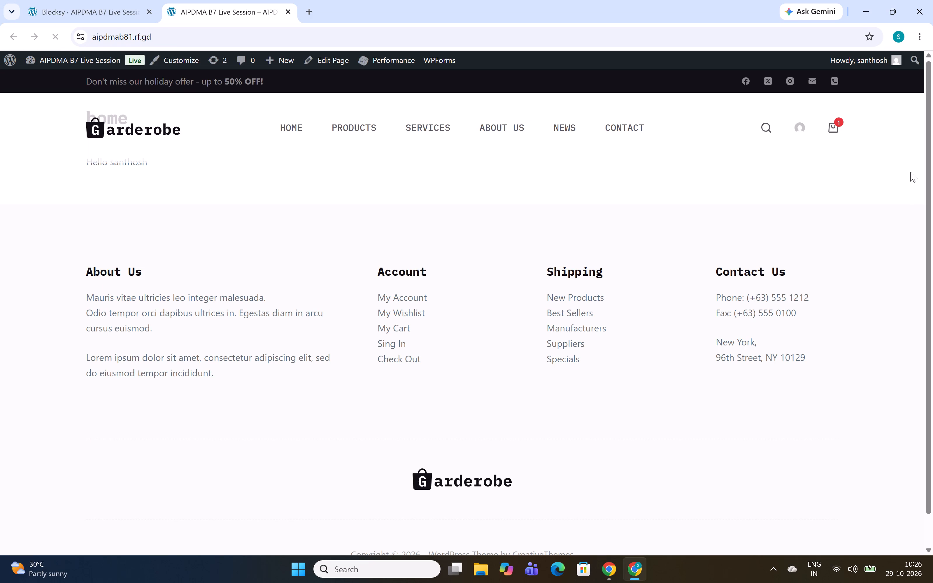
Open the store's shopping cart and remove the Samsung Galaxy S25 Ultra smartphone from it.
{"action": "left_click", "coordinate": [832, 129]}
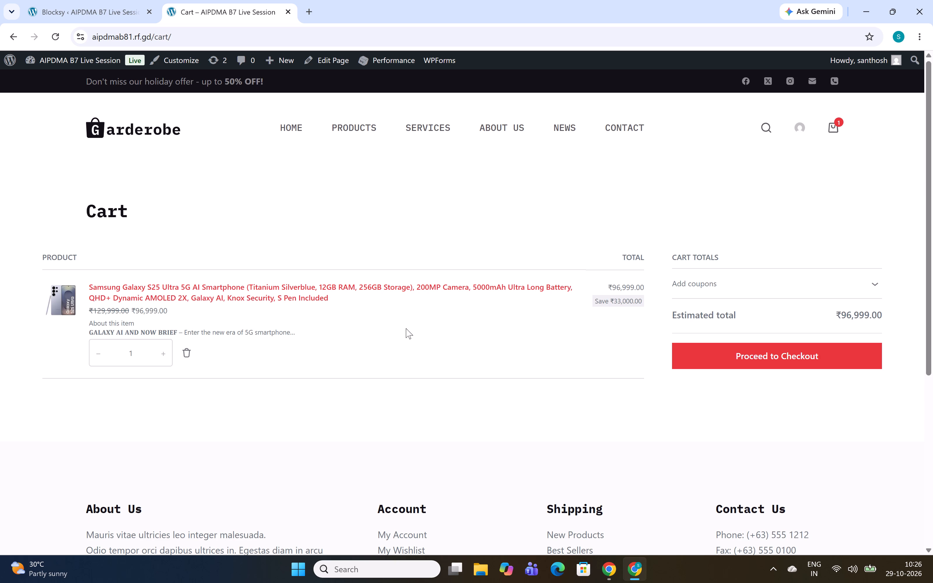
{"action": "left_click", "coordinate": [185, 355]}
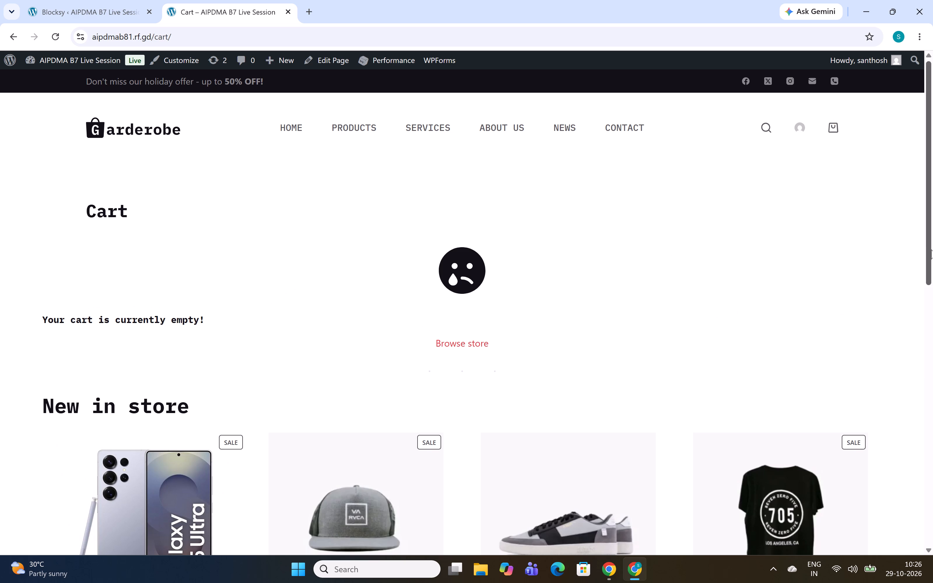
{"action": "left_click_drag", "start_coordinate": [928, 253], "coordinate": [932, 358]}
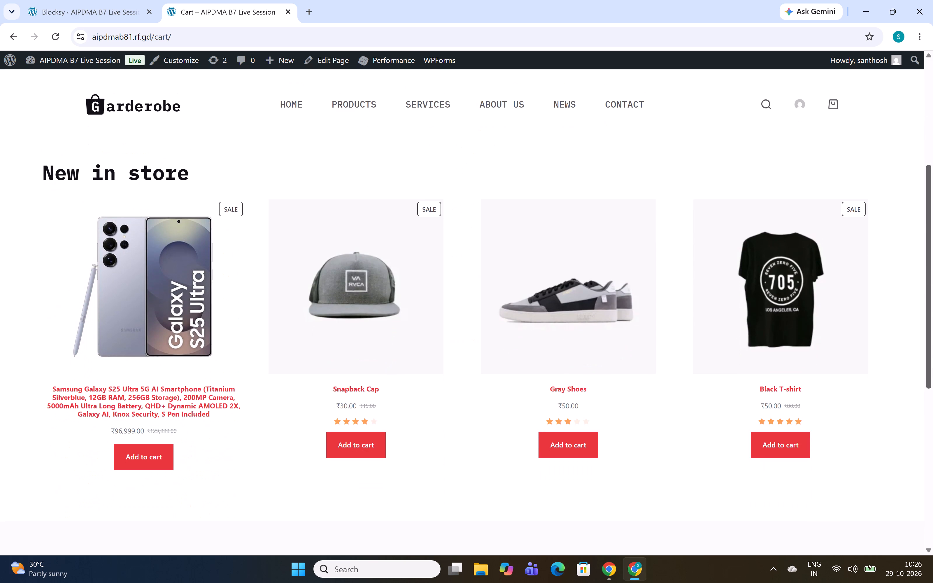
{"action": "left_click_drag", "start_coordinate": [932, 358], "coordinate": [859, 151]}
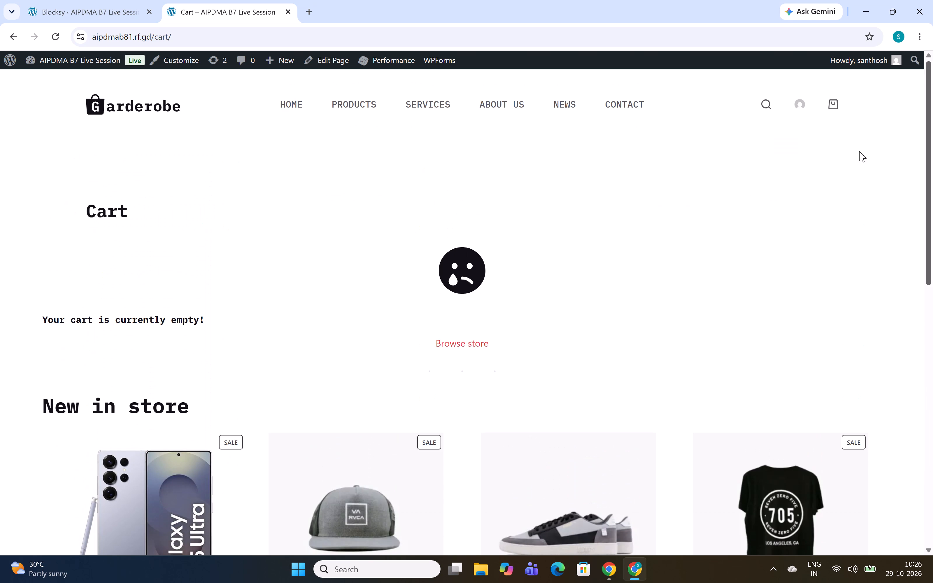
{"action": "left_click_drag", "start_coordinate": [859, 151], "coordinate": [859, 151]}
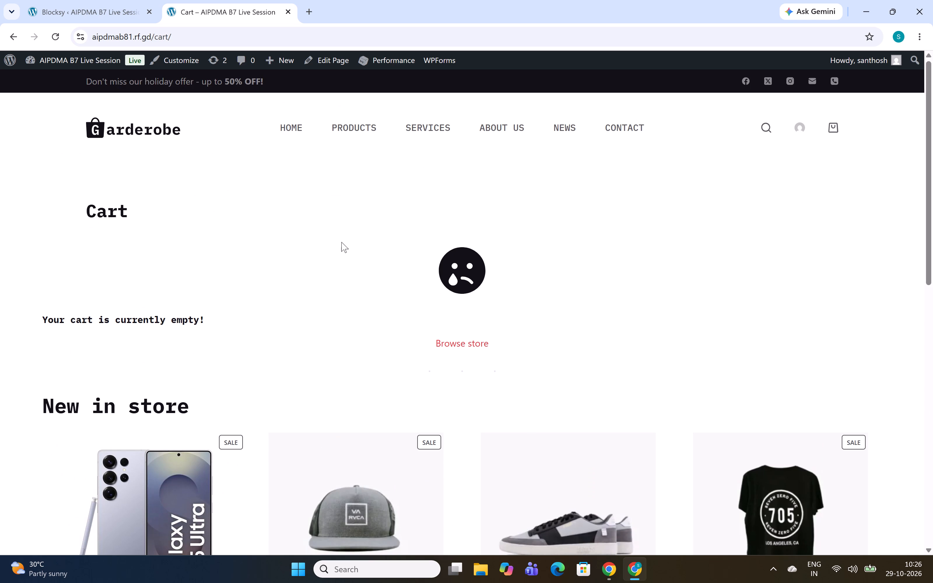
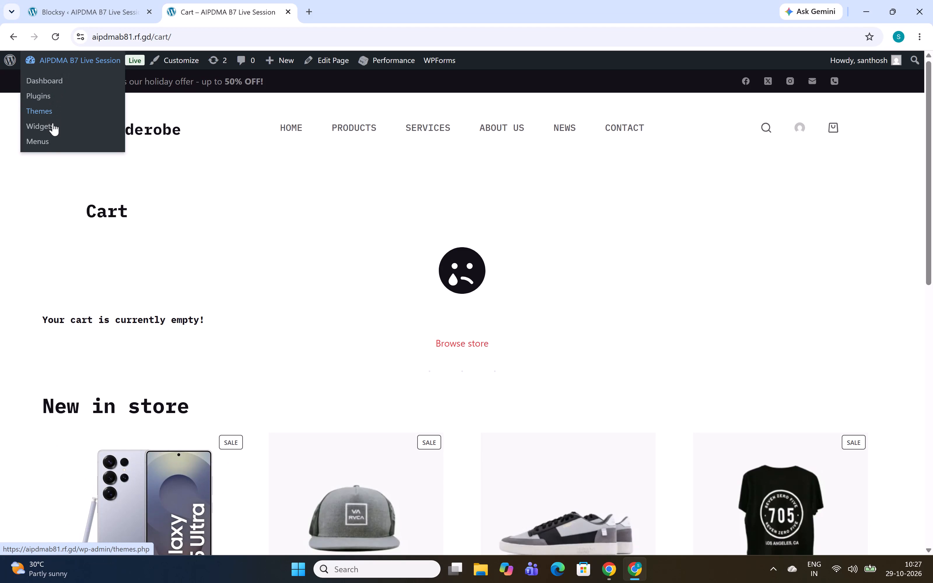
Return to the site's admin area, open the list of all pages and look through its entries.
{"action": "left_click", "coordinate": [53, 6]}
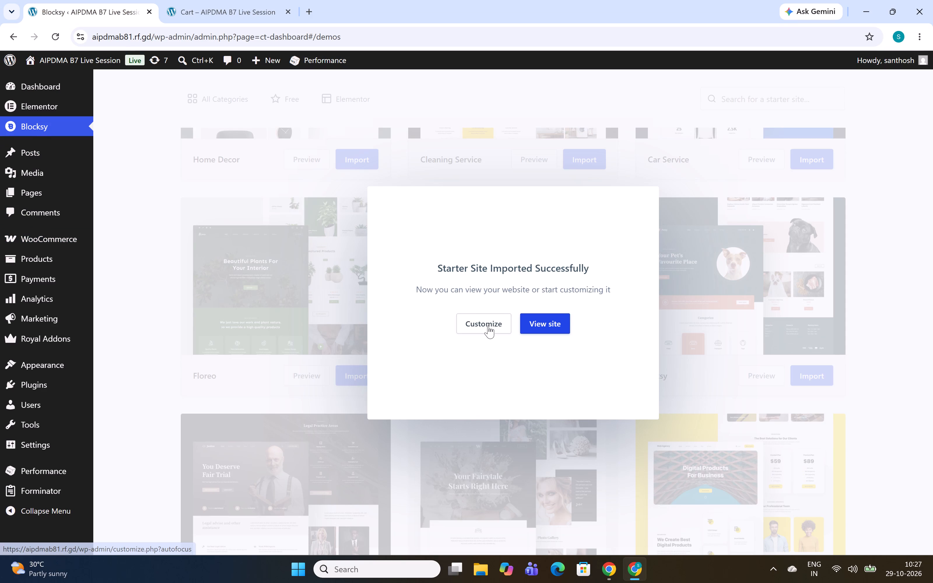
{"action": "left_click", "coordinate": [38, 192]}
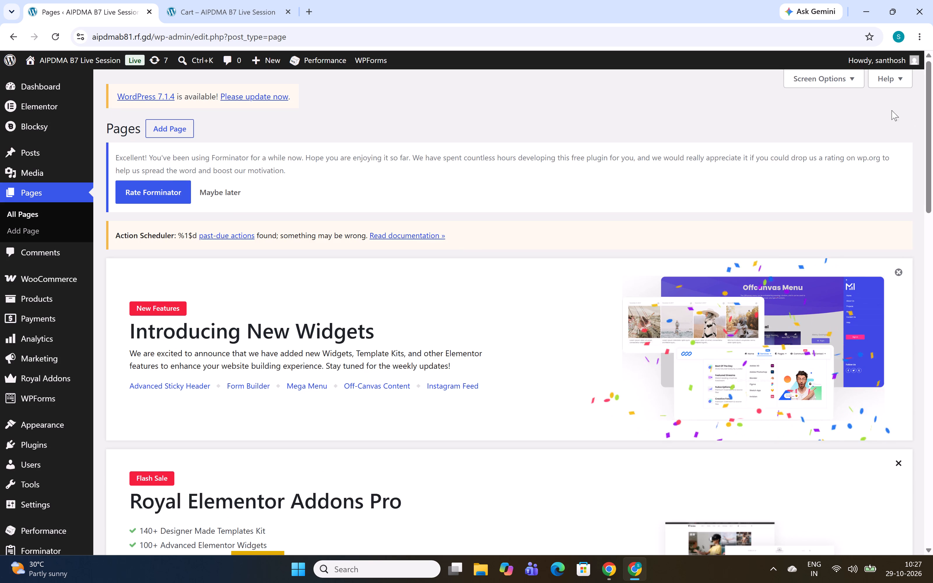
{"action": "left_click_drag", "start_coordinate": [928, 196], "coordinate": [932, 456]}
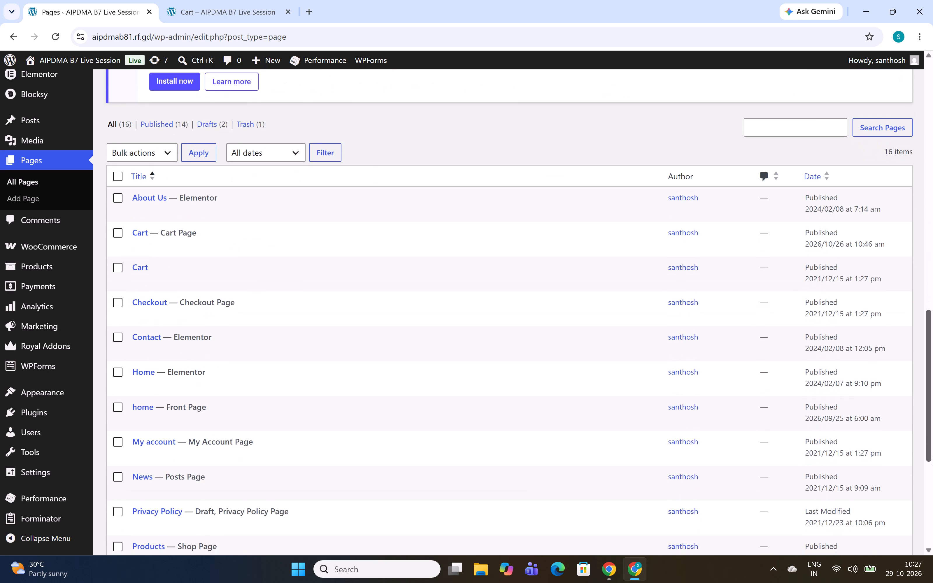
{"action": "left_click_drag", "start_coordinate": [932, 456], "coordinate": [932, 505]}
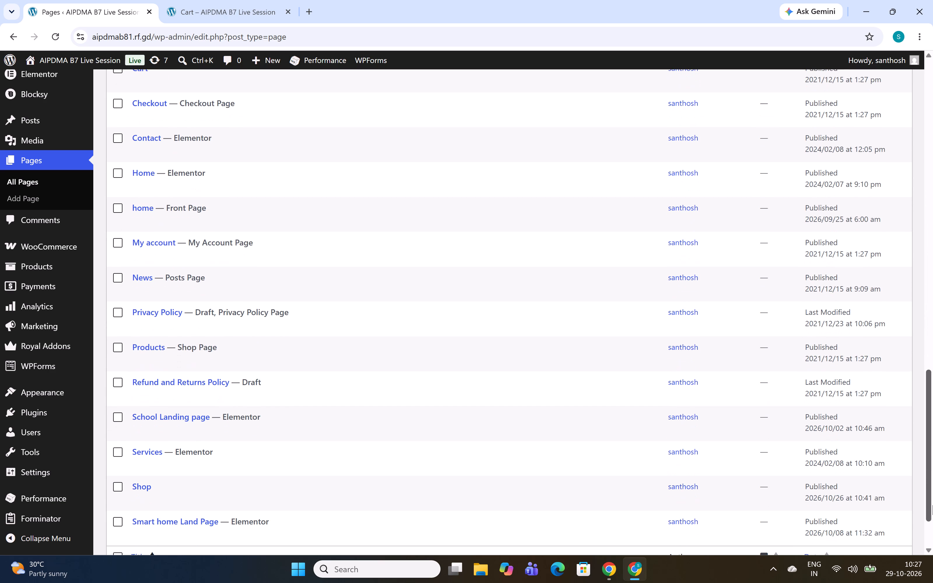
{"action": "left_click_drag", "start_coordinate": [932, 505], "coordinate": [875, 423]}
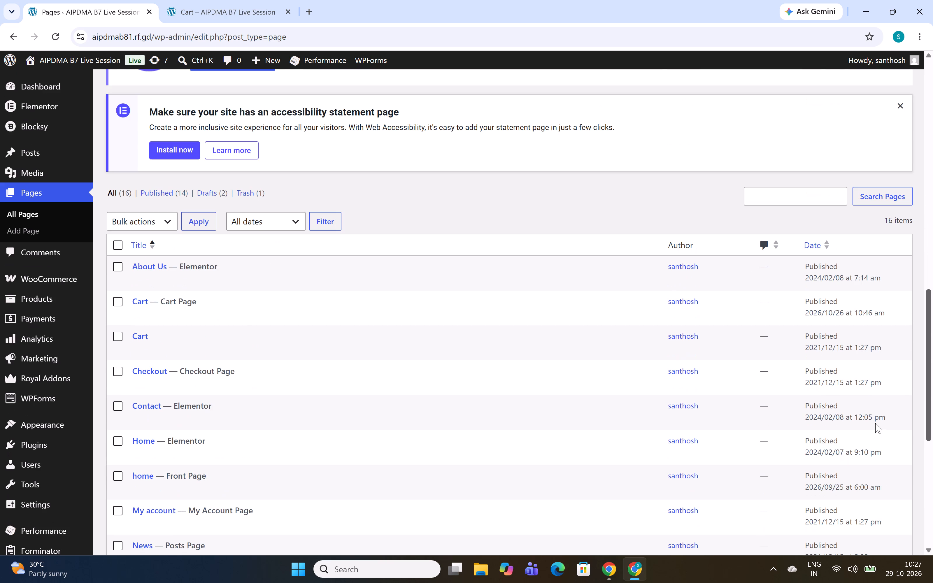
{"action": "left_click_drag", "start_coordinate": [875, 423], "coordinate": [896, 462]}
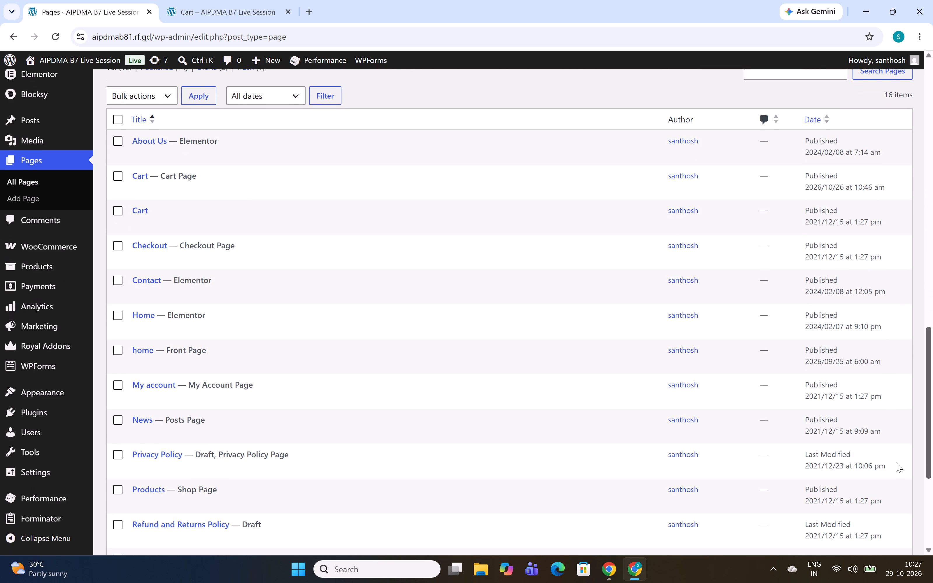
{"action": "left_click_drag", "start_coordinate": [896, 462], "coordinate": [858, 252]}
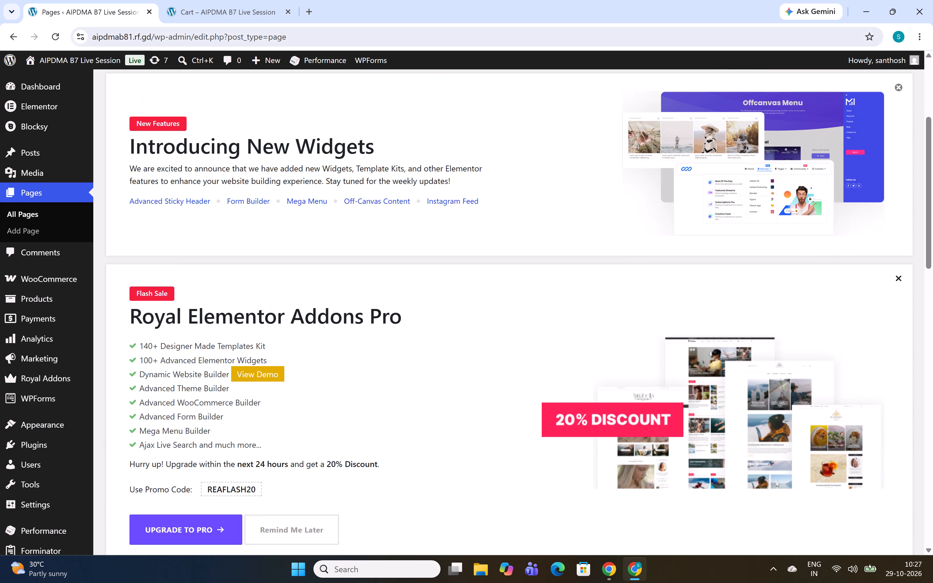
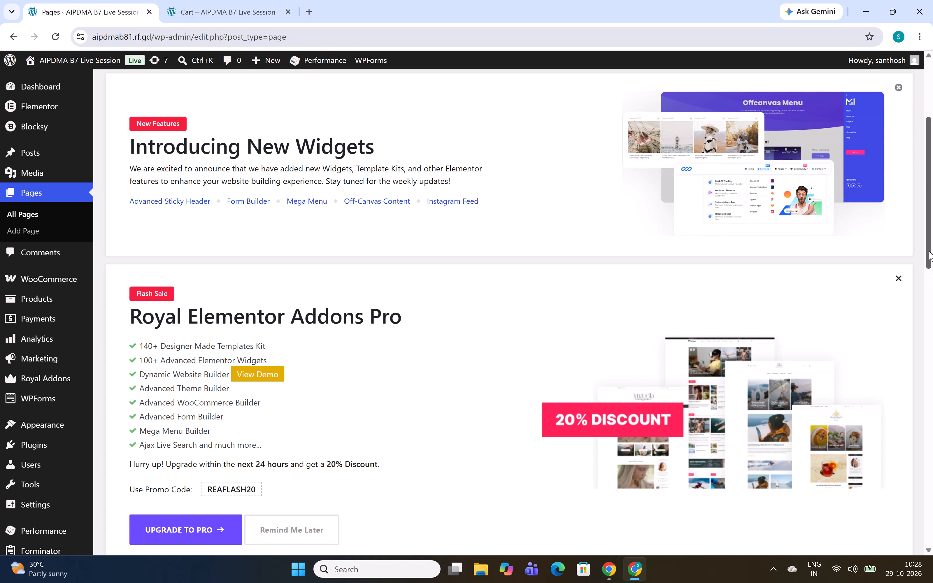
Quick-edit the News posts page in the pages list and change its title to "Blog".
{"action": "left_click_drag", "start_coordinate": [929, 251], "coordinate": [932, 508]}
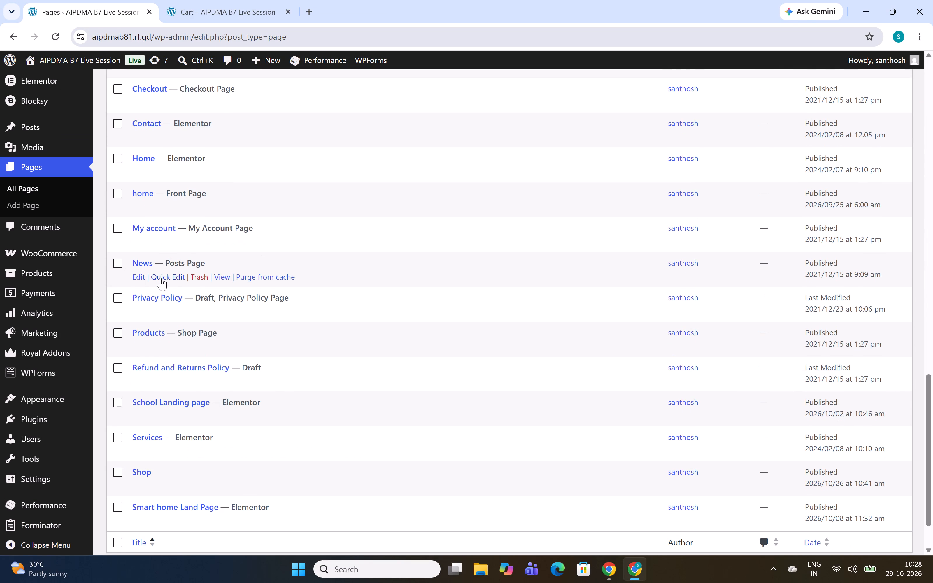
{"action": "left_click", "coordinate": [161, 278]}
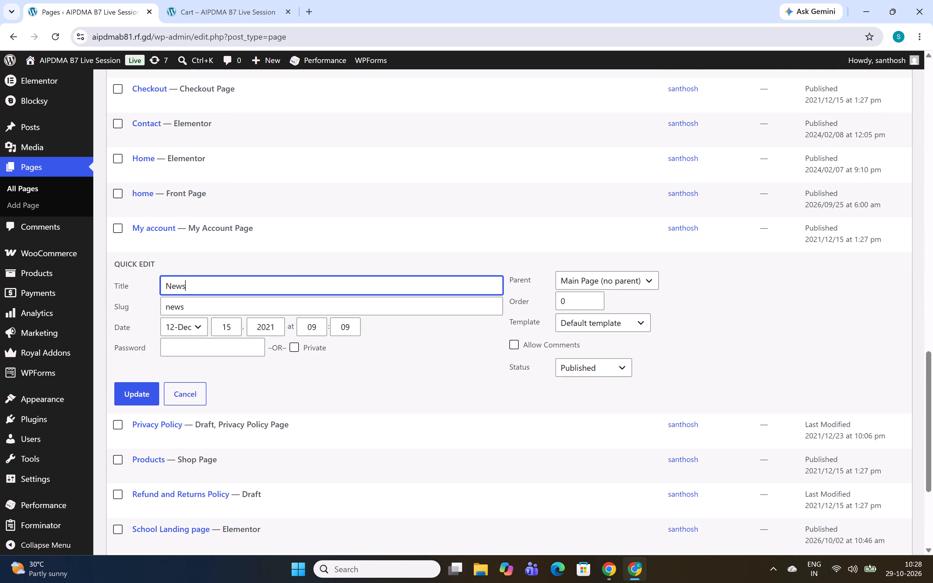
{"action": "left_click", "coordinate": [314, 285]}
{"action": "key", "text": "BackSpace"}
{"action": "key", "text": "BackSpace"}
{"action": "key", "text": "BackSpace"}
{"action": "key", "text": "BackSpace"}
{"action": "key", "text": "BackSpace"}
{"action": "key", "text": "BackSpace"}
{"action": "key", "text": "BackSpace"}
{"action": "key", "text": "BackSpace"}
{"action": "key", "text": "BackSpace"}
{"action": "key", "text": "BackSpace"}
{"action": "key", "text": "BackSpace"}
{"action": "type", "text": "Blog"}
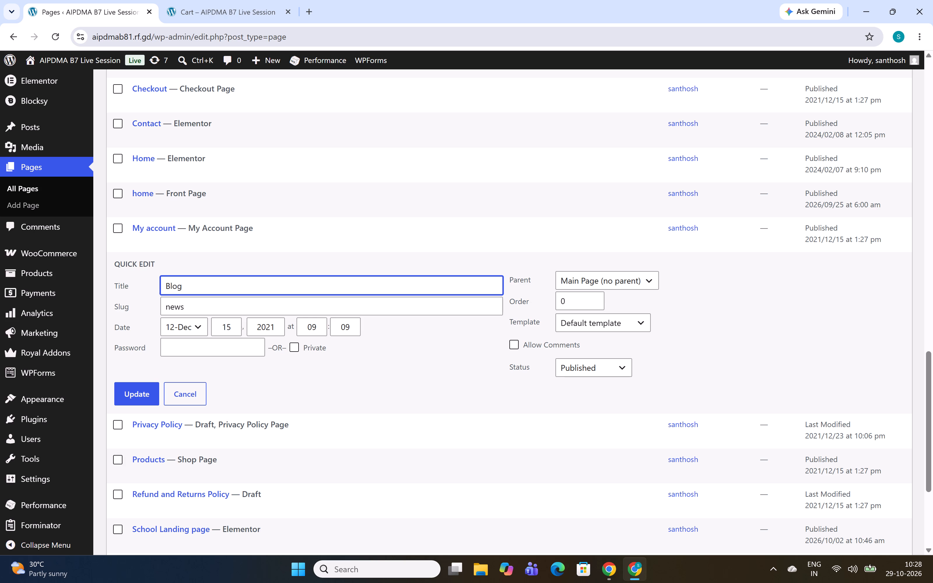
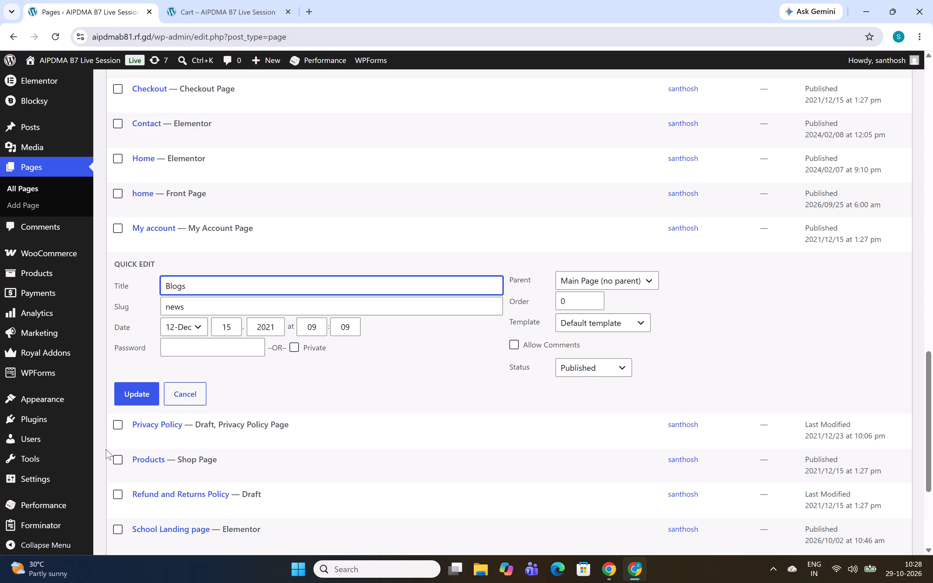
Save the quick edit of the News posts page with the title "Blogs".
{"action": "left_click", "coordinate": [127, 395]}
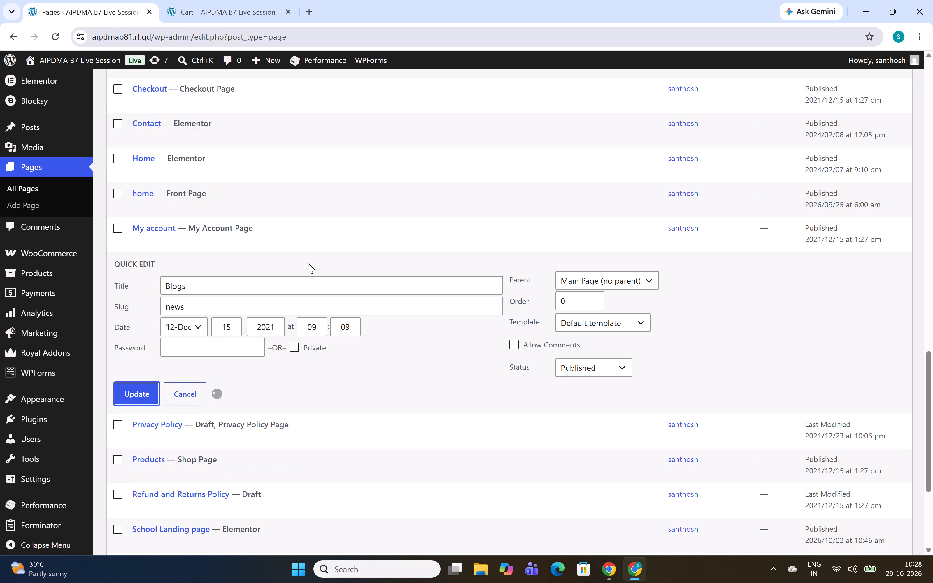
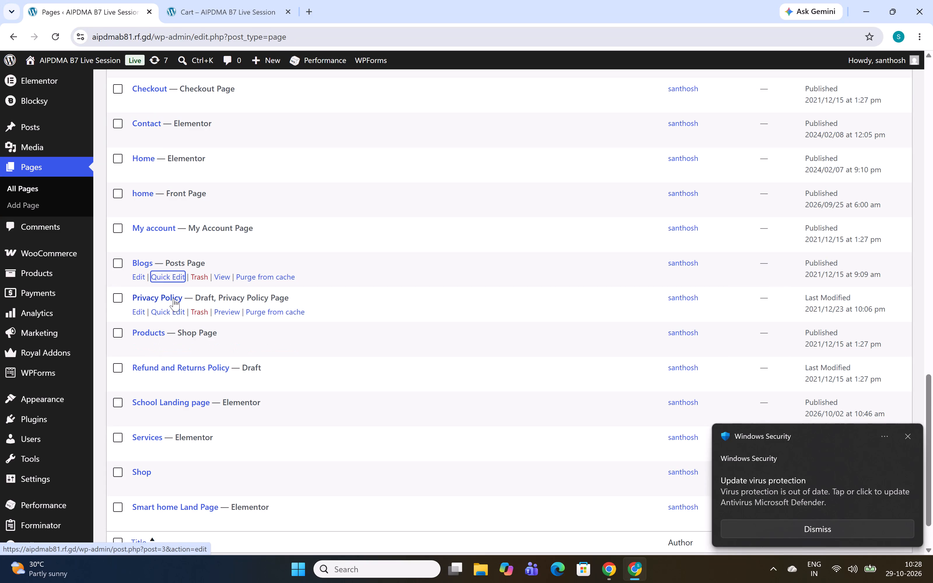
Open the Privacy Policy draft page for quick editing and choose its publication status.
{"action": "left_click", "coordinate": [172, 312]}
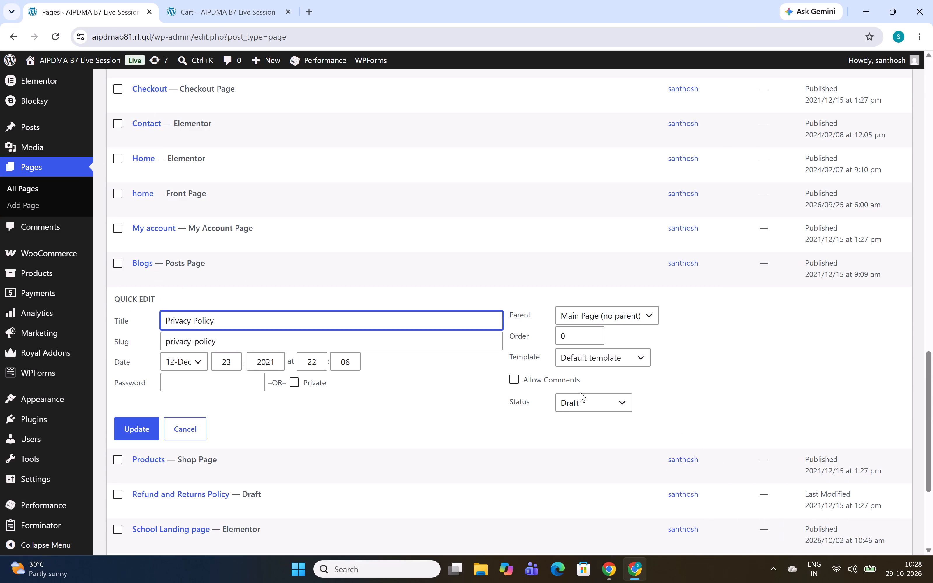
{"action": "left_click", "coordinate": [580, 400]}
{"action": "left_click", "coordinate": [582, 421]}
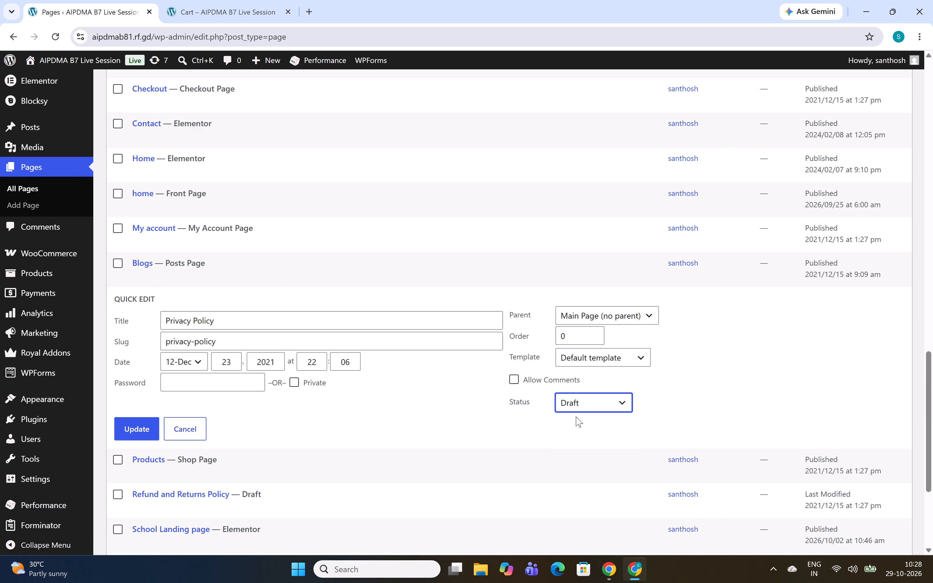
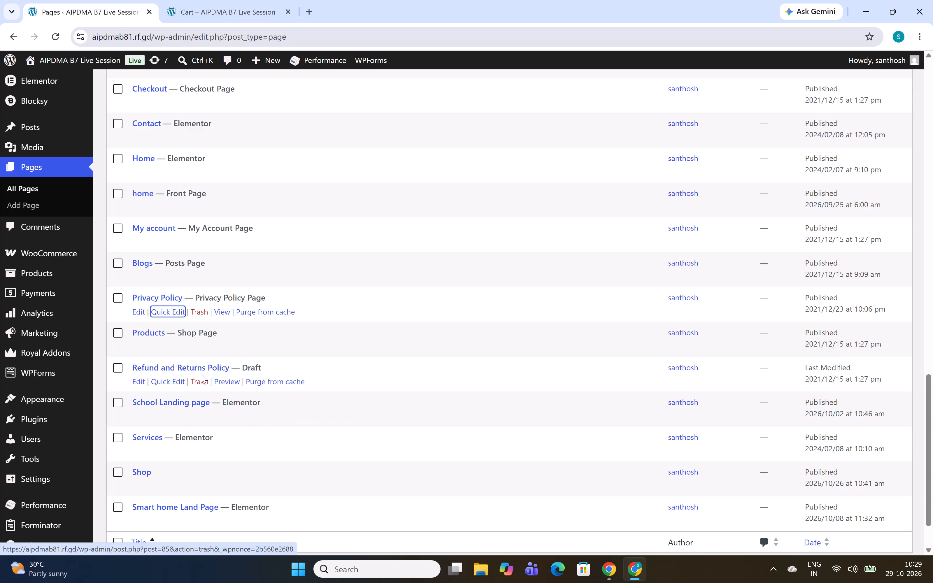
Quick-edit the Refund and Returns Policy draft page, set its status to Published, and update it.
{"action": "left_click", "coordinate": [170, 380]}
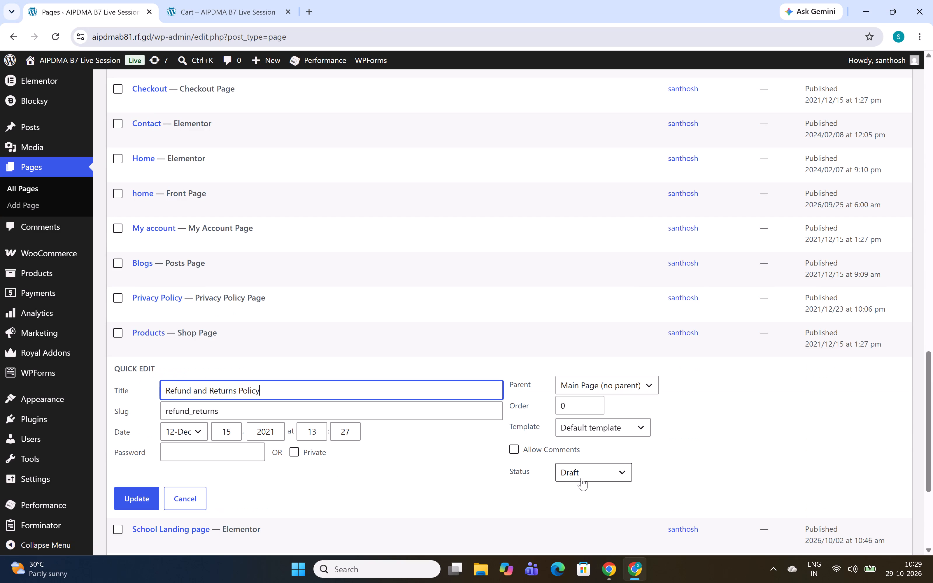
{"action": "left_click", "coordinate": [581, 476]}
{"action": "left_click", "coordinate": [581, 488]}
{"action": "left_click", "coordinate": [139, 495]}
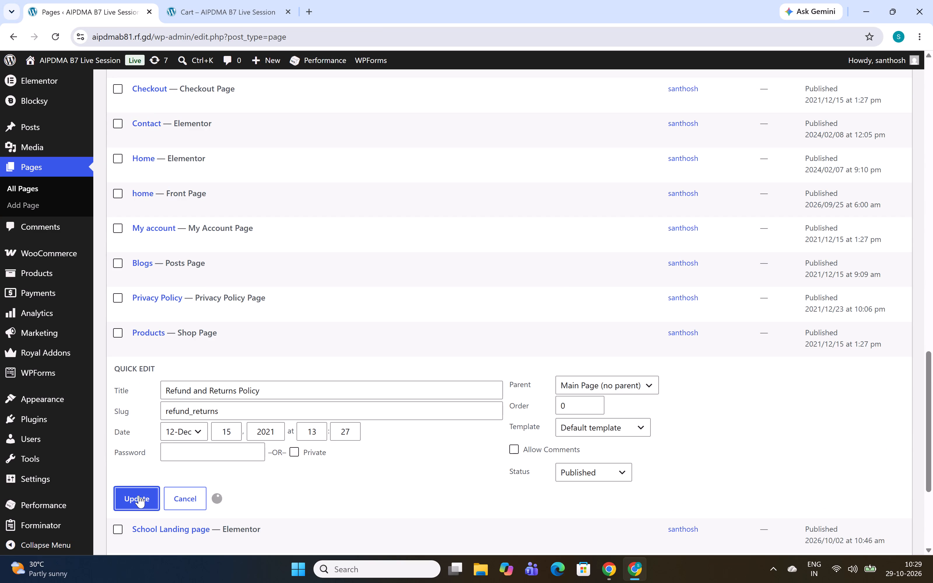
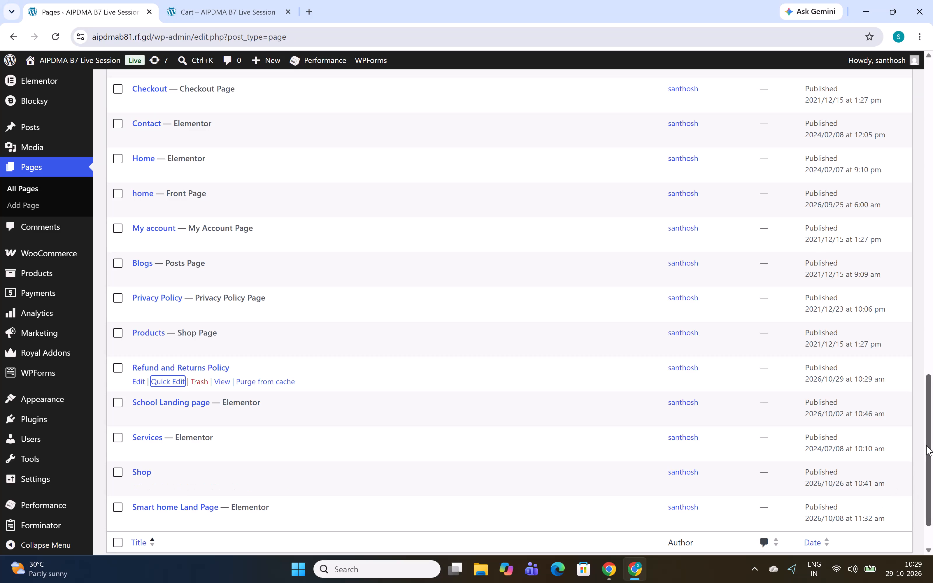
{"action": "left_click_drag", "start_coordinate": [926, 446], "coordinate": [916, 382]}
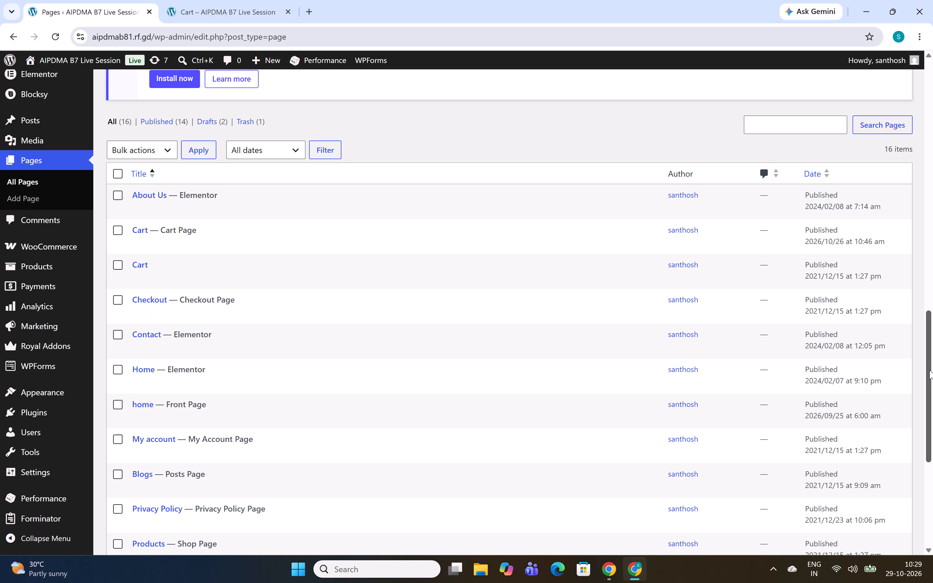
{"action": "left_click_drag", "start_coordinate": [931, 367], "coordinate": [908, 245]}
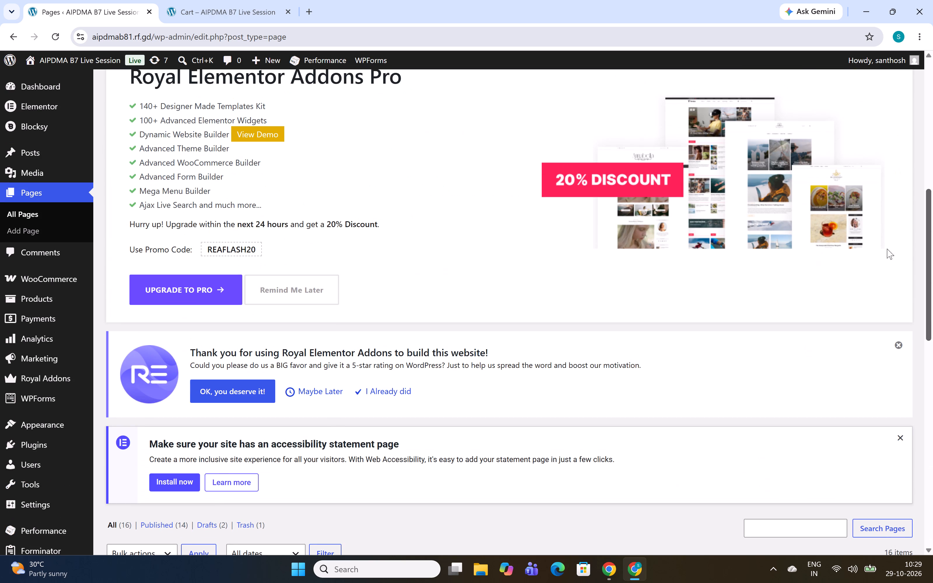
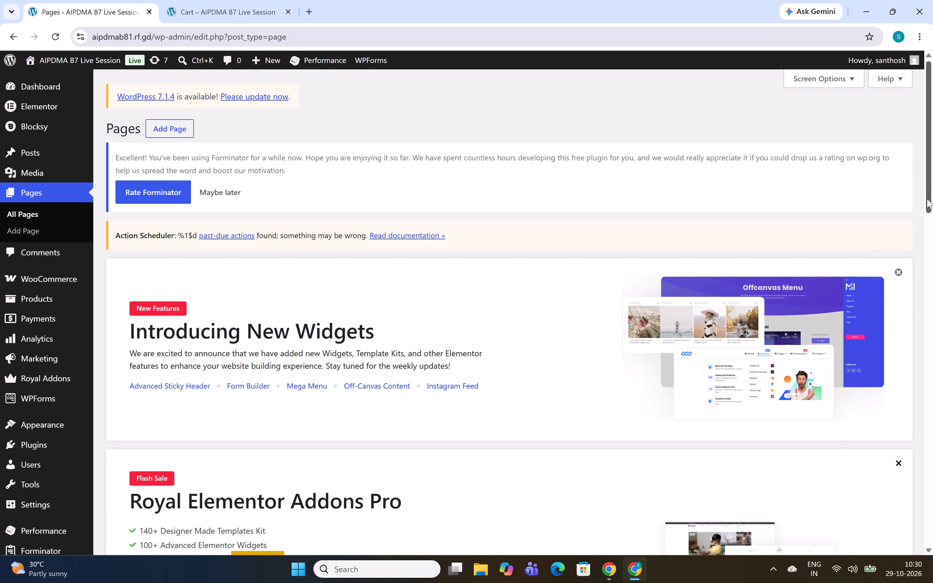
Look over the existing site pages and start adding a new page.
{"action": "left_click_drag", "start_coordinate": [928, 198], "coordinate": [932, 312]}
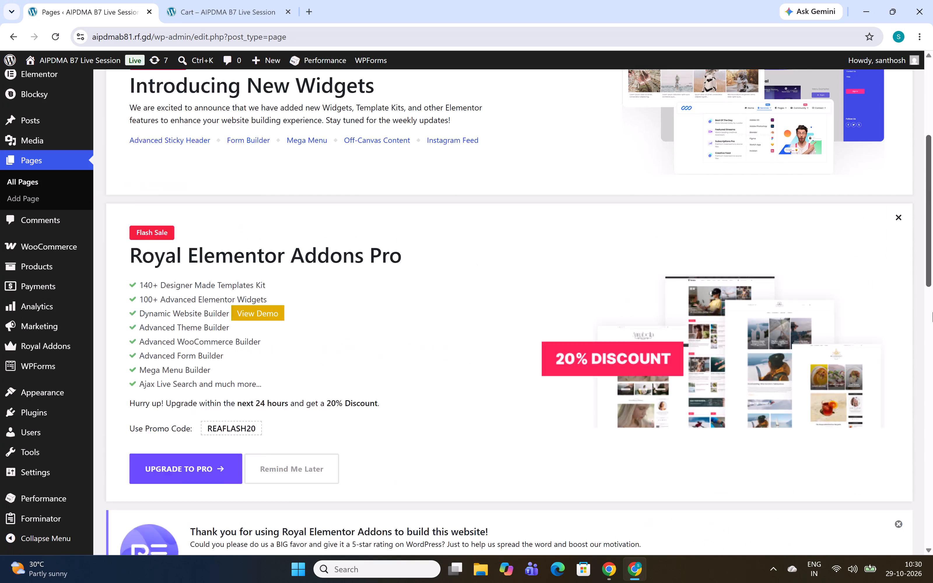
{"action": "left_click_drag", "start_coordinate": [932, 312], "coordinate": [932, 506]}
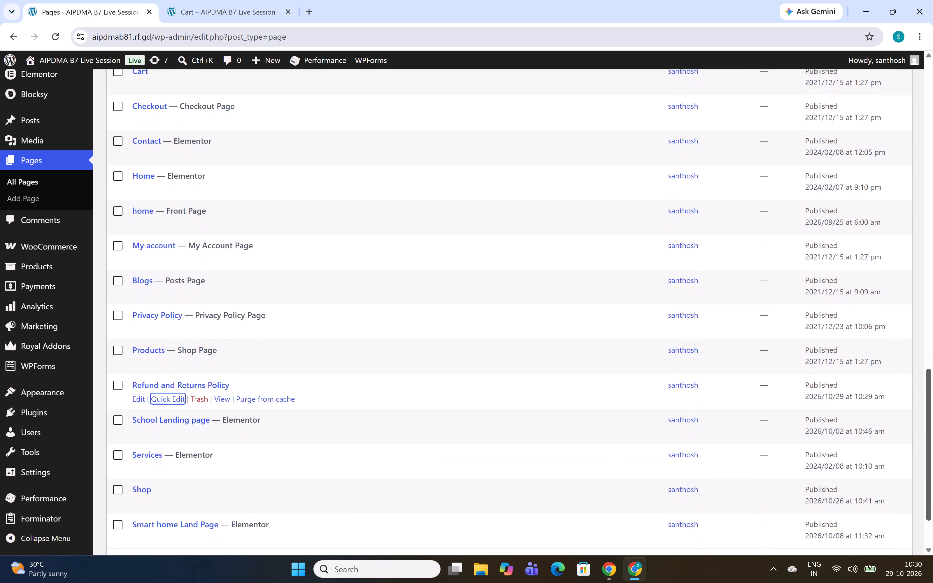
{"action": "left_click_drag", "start_coordinate": [932, 506], "coordinate": [909, 211]}
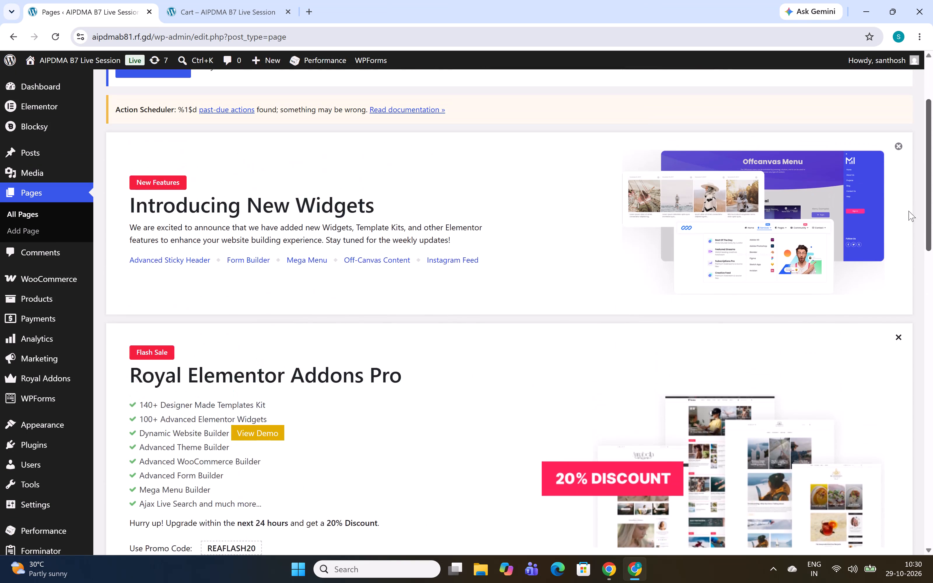
{"action": "left_click_drag", "start_coordinate": [909, 211], "coordinate": [899, 173]}
{"action": "left_click", "coordinate": [163, 127]}
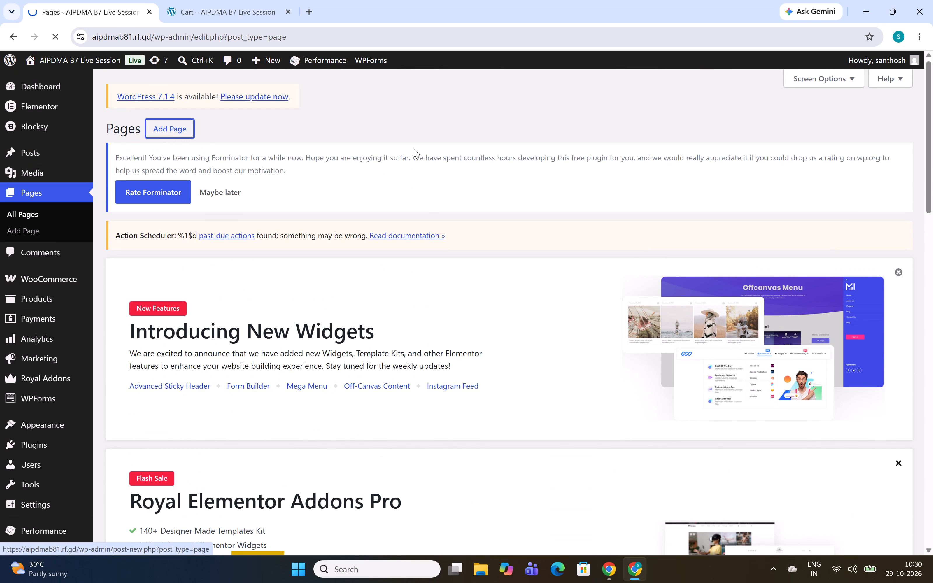
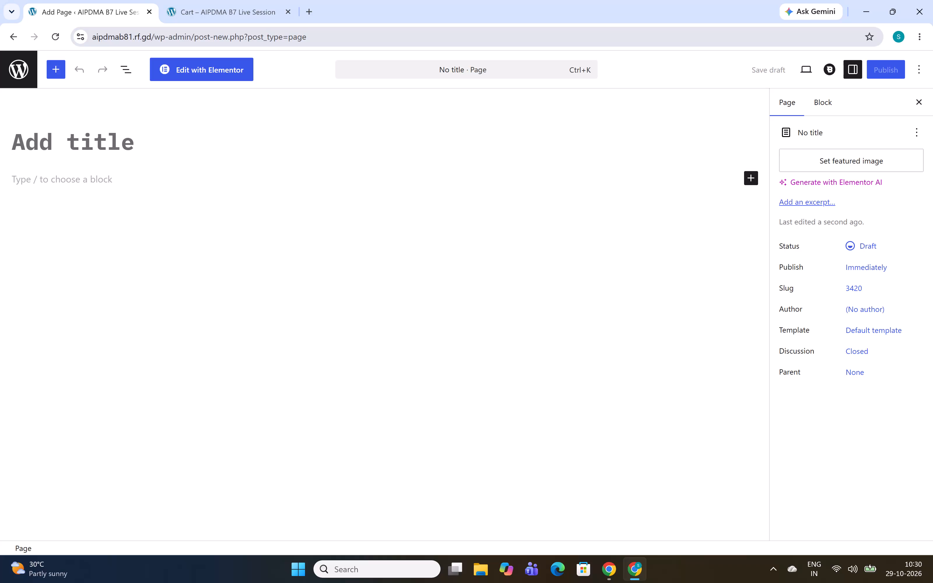
Title the new page "Shipping Policy" and publish it.
{"action": "key", "text": "shift+s"}
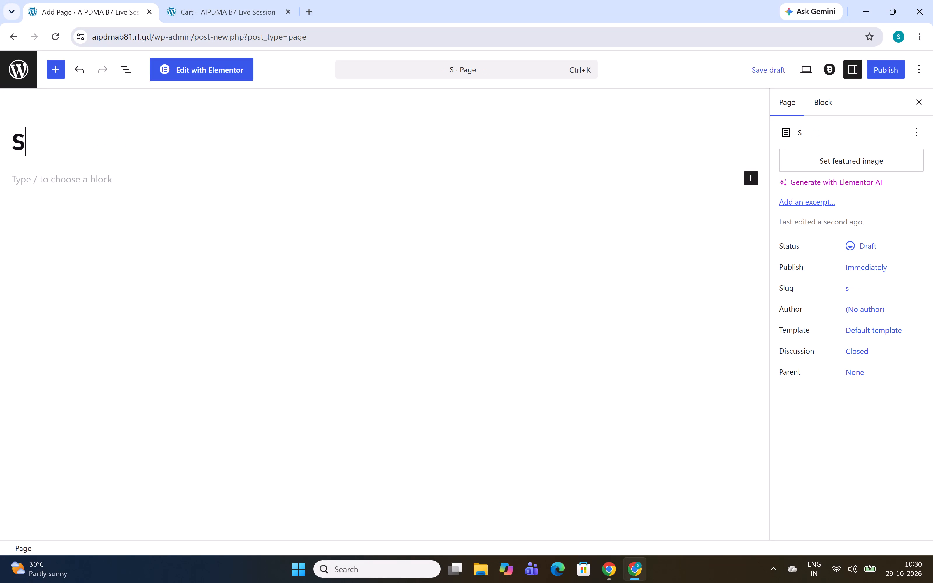
{"action": "key", "text": "h"}
{"action": "type", "text": "ipping"}
{"action": "key", "text": "space"}
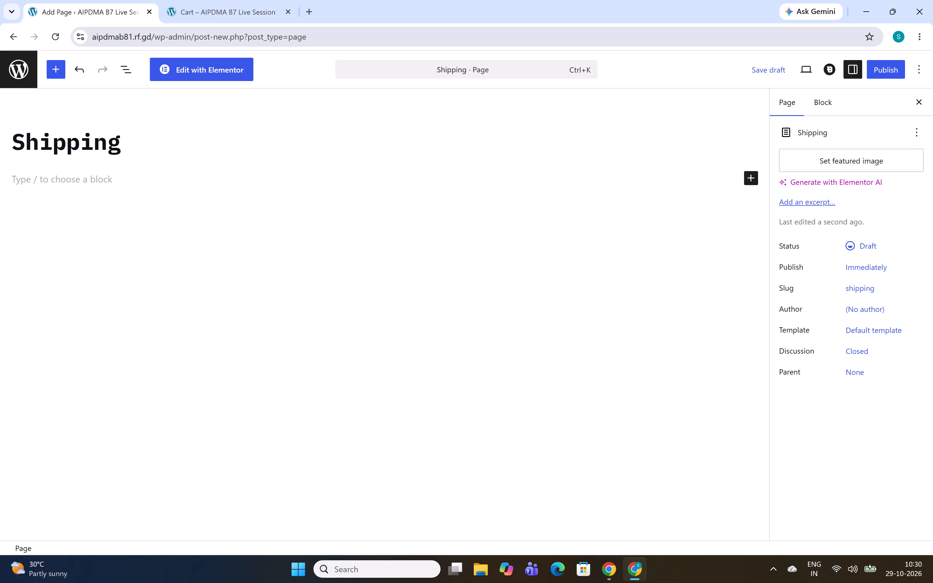
{"action": "type", "text": "Poi"}
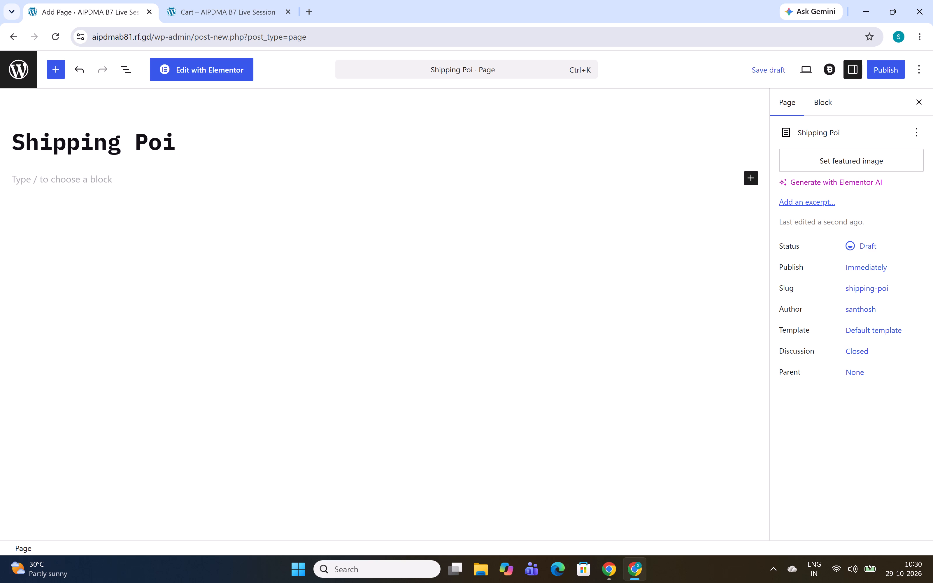
{"action": "key", "text": "BackSpace"}
{"action": "type", "text": "licy"}
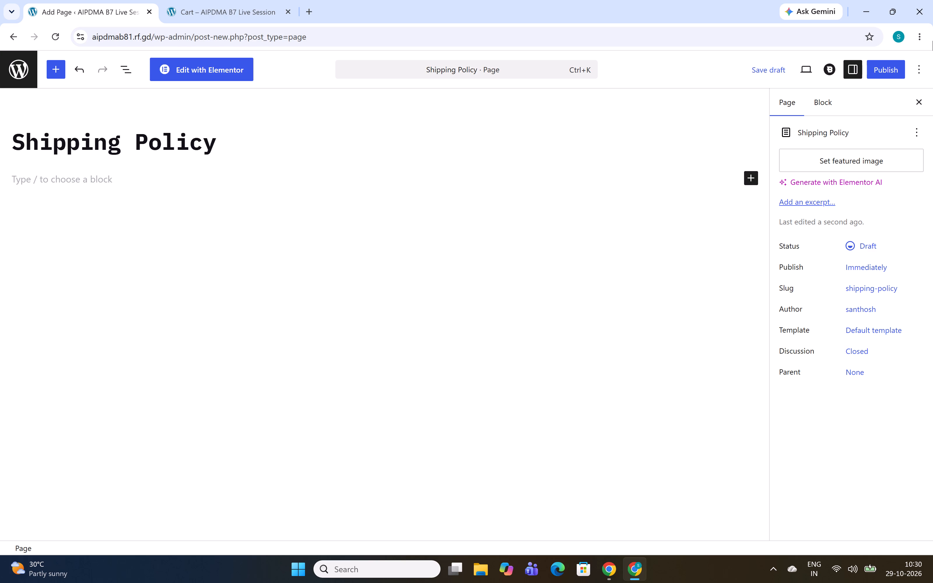
{"action": "left_click", "coordinate": [897, 68]}
{"action": "left_click", "coordinate": [897, 68]}
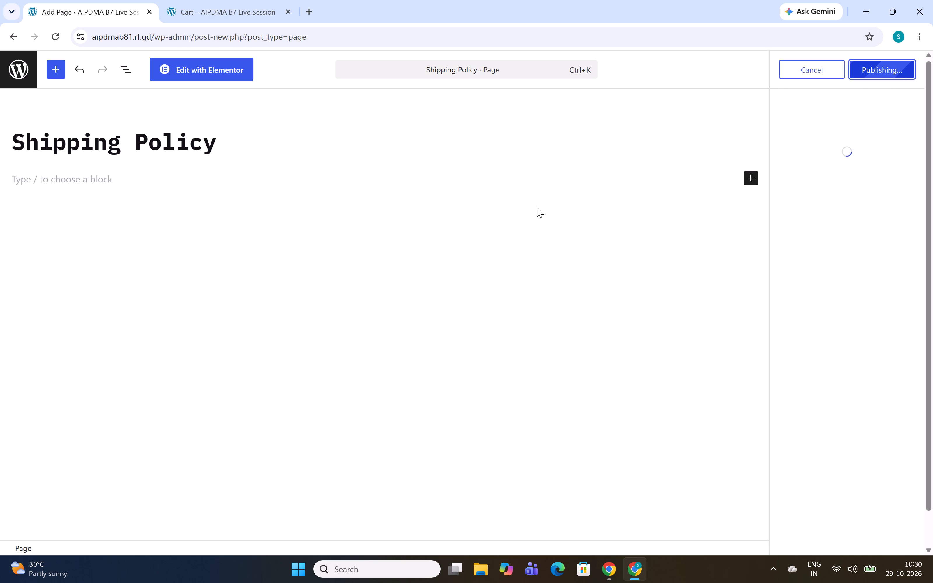
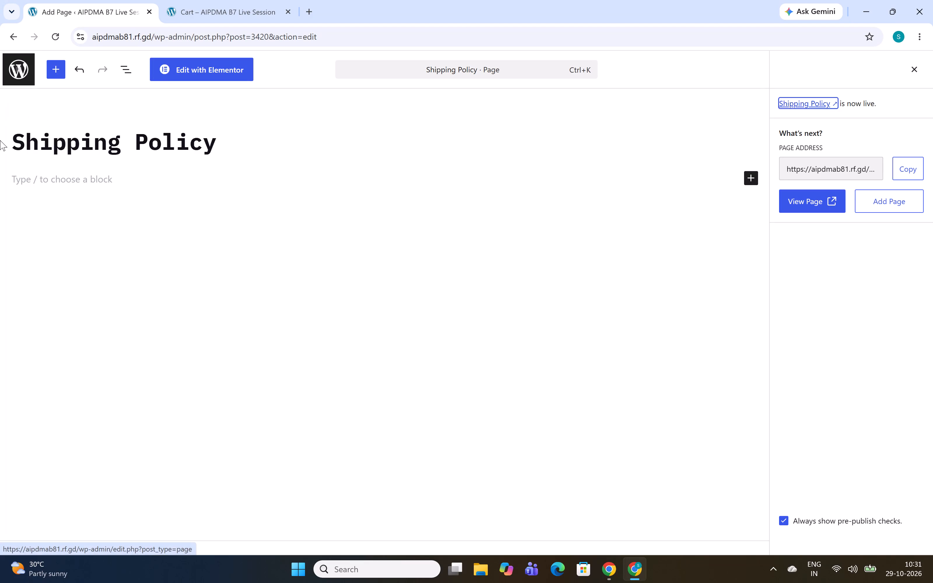
Leave the Shipping Policy editor for the pages list and add a new page titled "Terms And Conditions".
{"action": "left_click", "coordinate": [78, 13]}
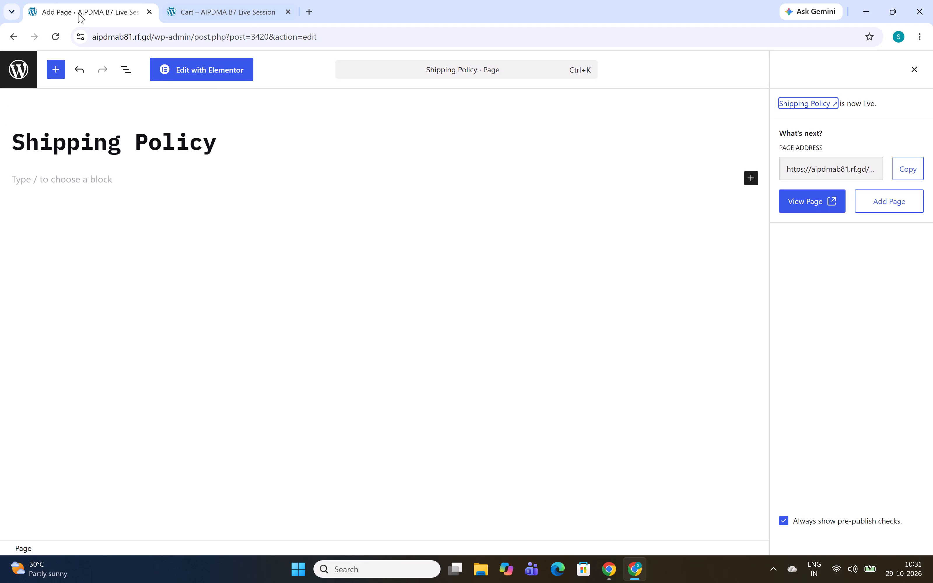
{"action": "left_click", "coordinate": [10, 68]}
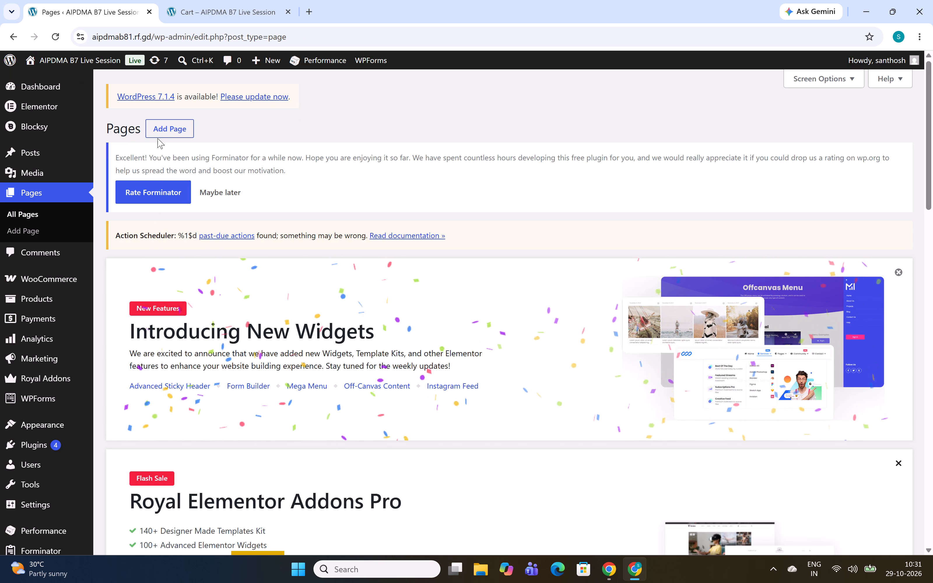
{"action": "left_click", "coordinate": [159, 133]}
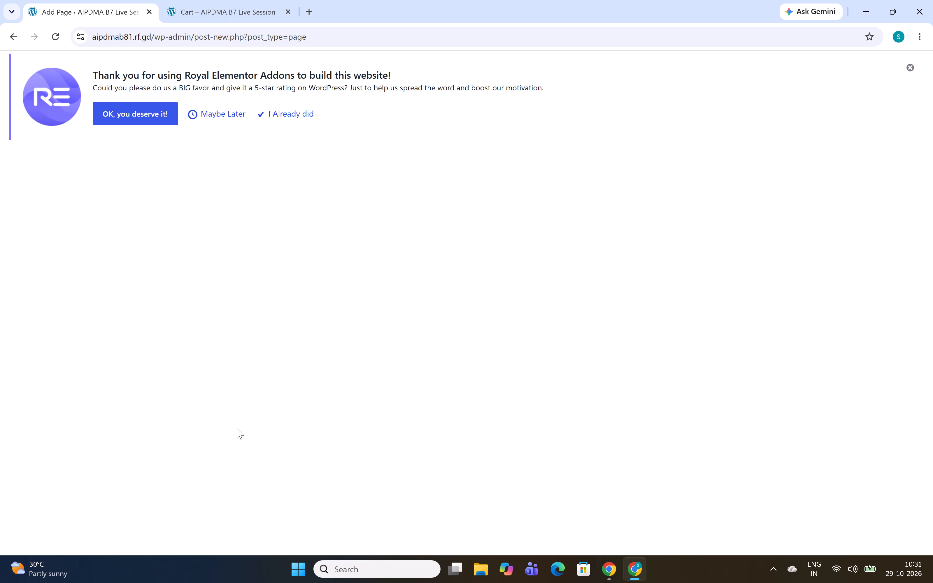
{"action": "left_click", "coordinate": [96, 159]}
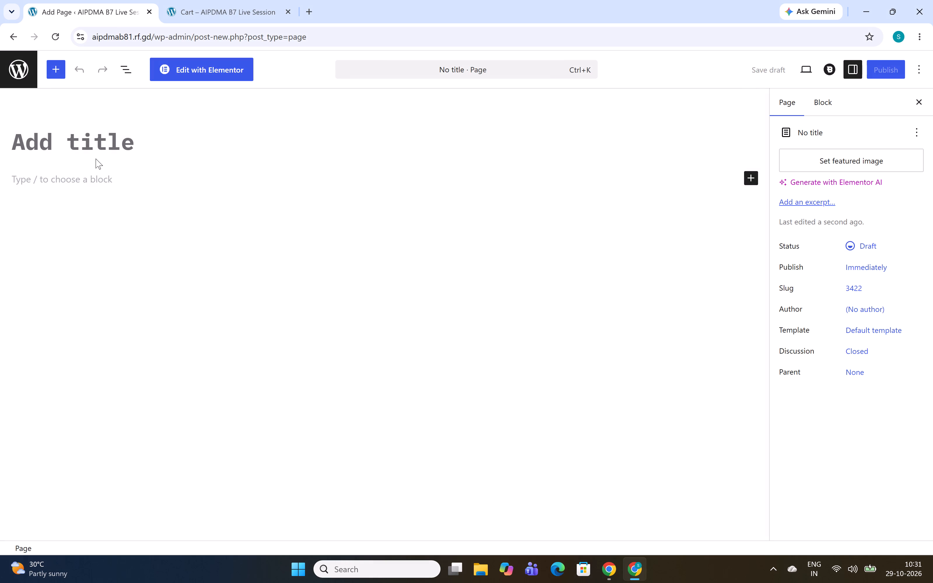
{"action": "key", "text": "shift+t"}
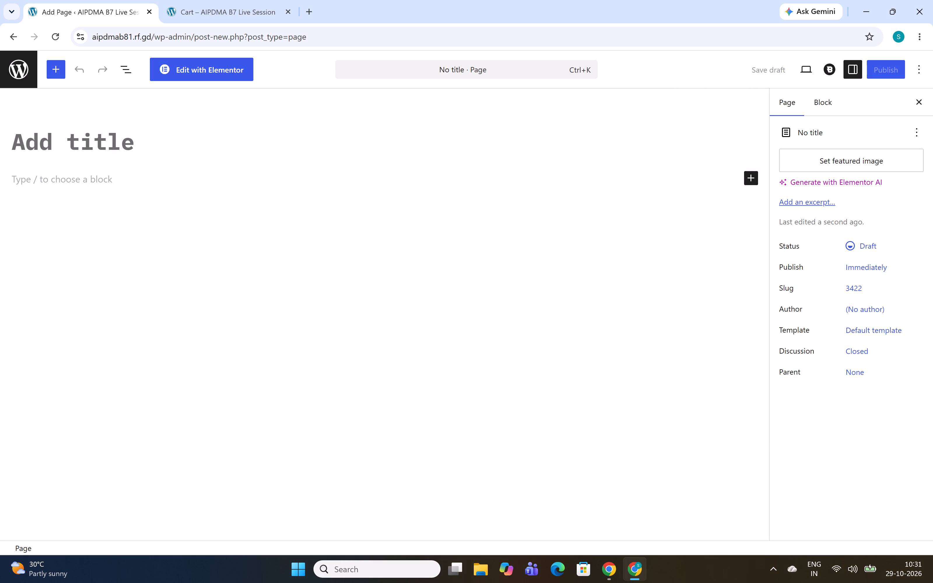
{"action": "left_click", "coordinate": [88, 146]}
{"action": "key", "text": "shift+t"}
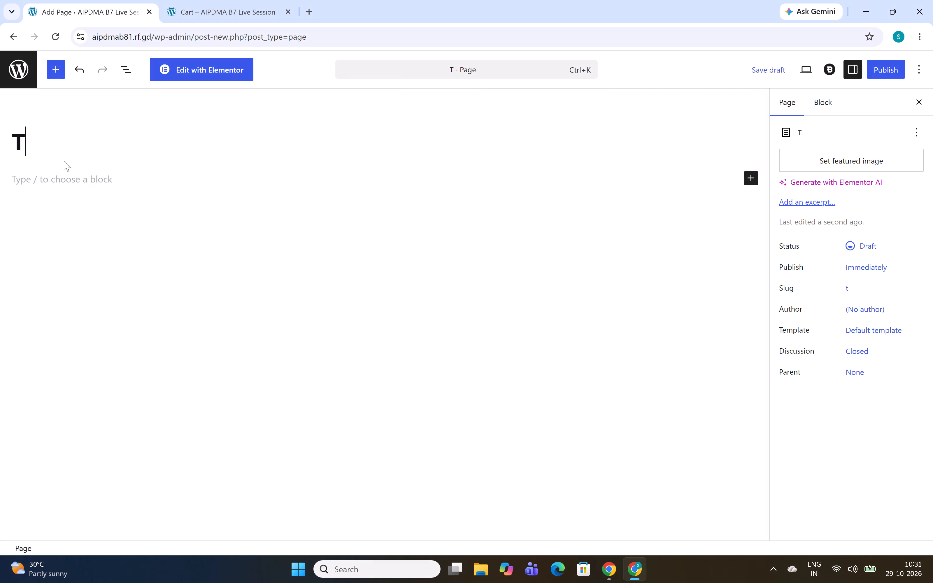
{"action": "type", "text": "erms"}
{"action": "key", "text": "space"}
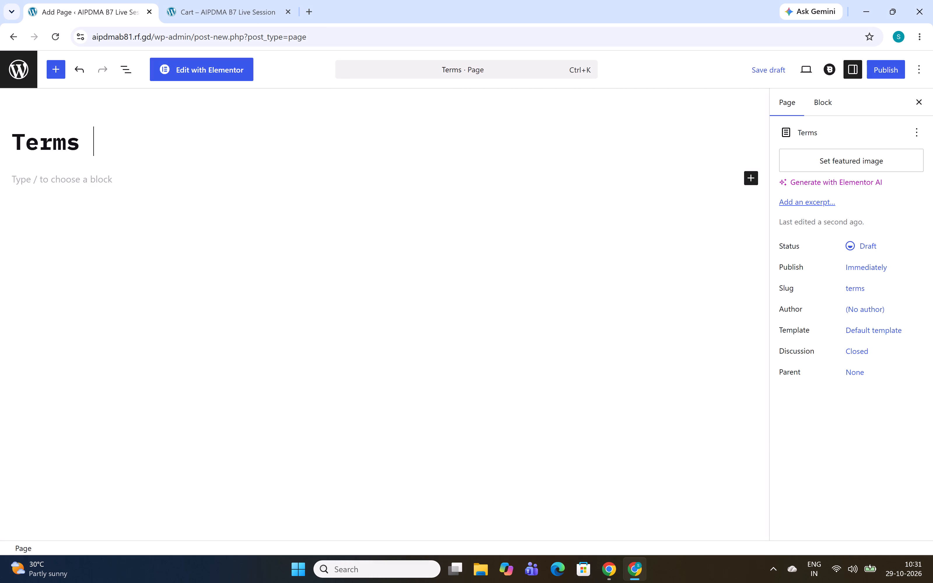
{"action": "type", "text": "And"}
{"action": "key", "text": "space"}
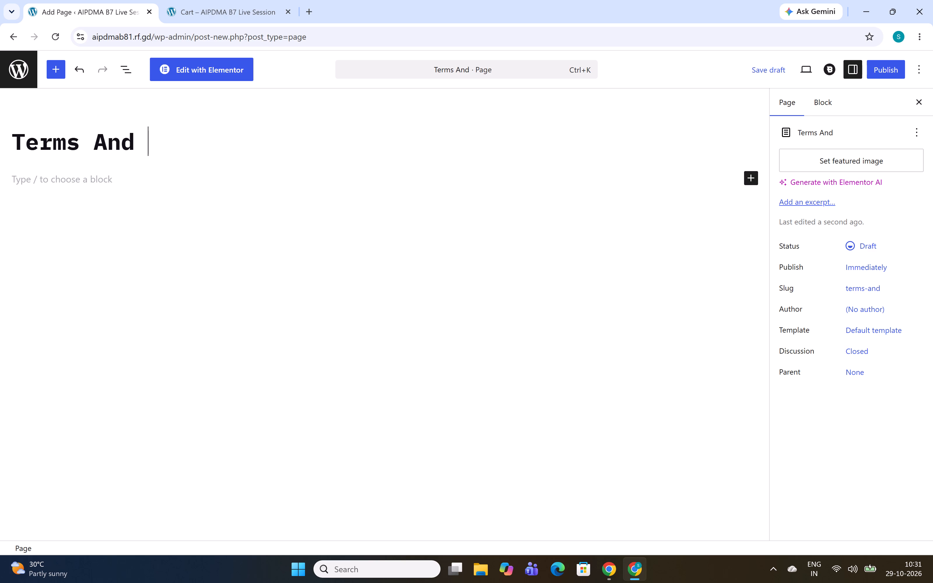
{"action": "key", "text": "shift+c"}
{"action": "type", "text": "onditions"}
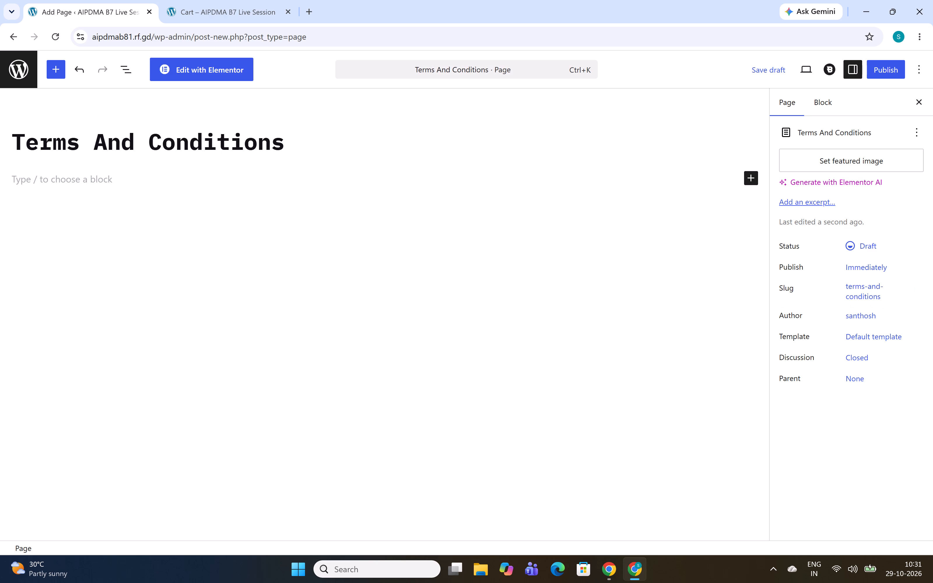
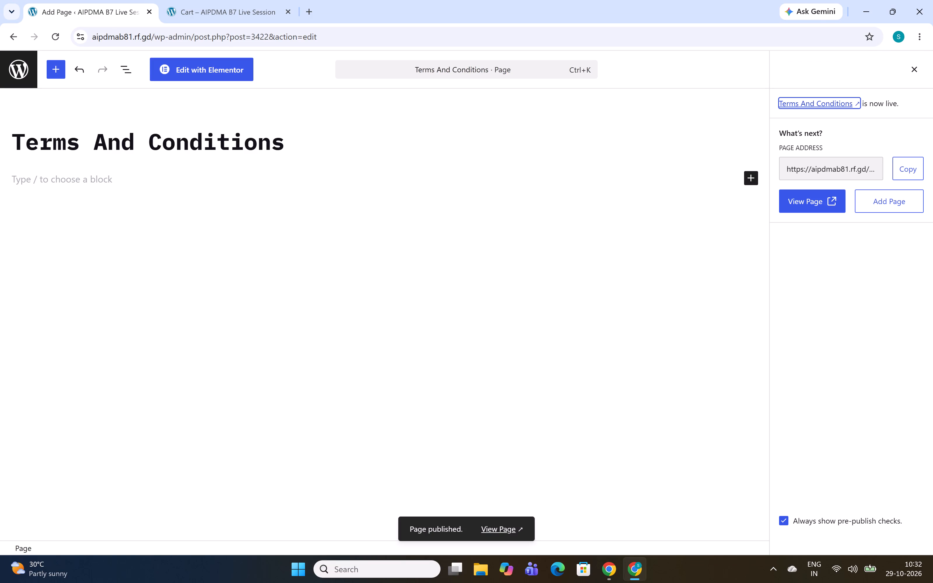
Leave the published Terms And Conditions editor and return to the pages list.
{"action": "left_click", "coordinate": [16, 76]}
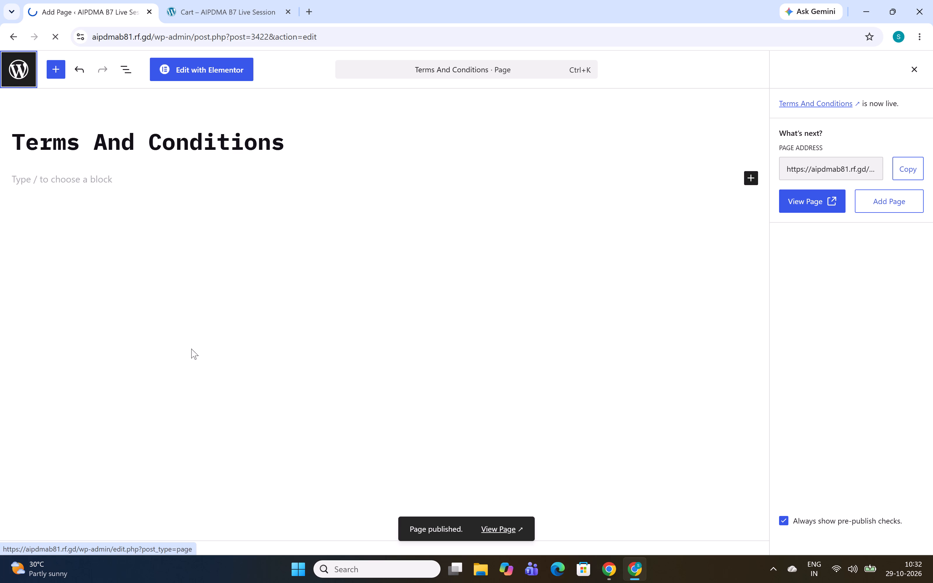
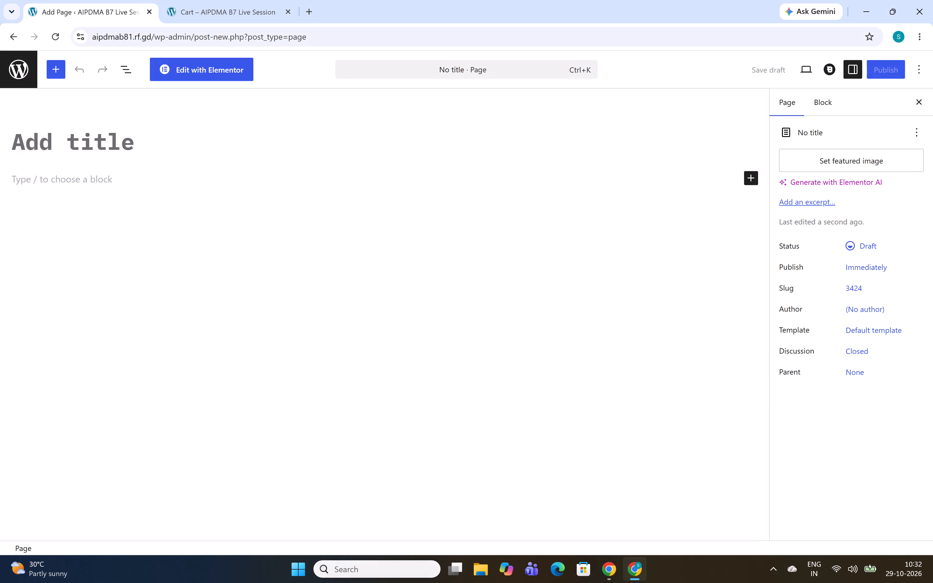
Title the new blank page FAQs and publish it immediately with public visibility.
{"action": "left_click", "coordinate": [83, 143]}
{"action": "type", "text": "FAQ"}
{"action": "key", "text": "s"}
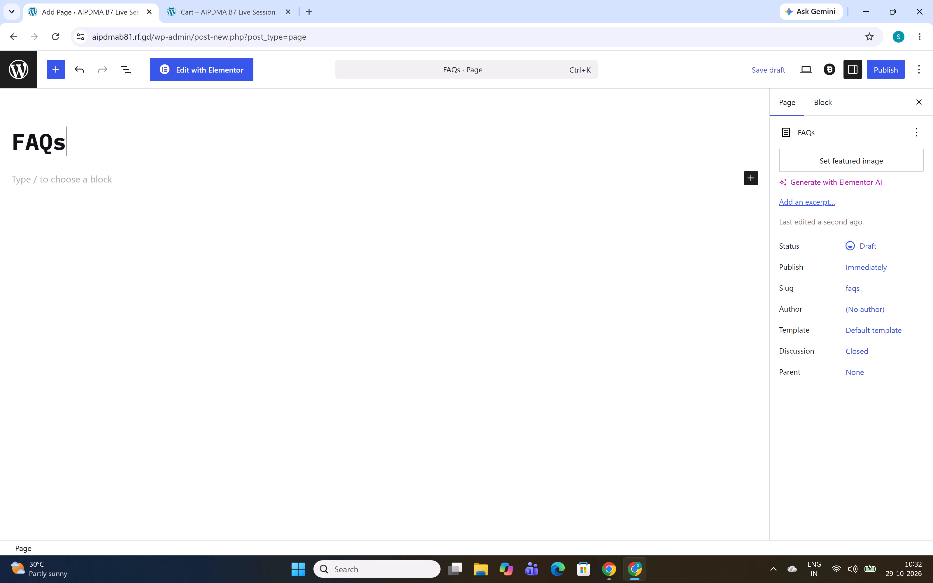
{"action": "left_click", "coordinate": [894, 66]}
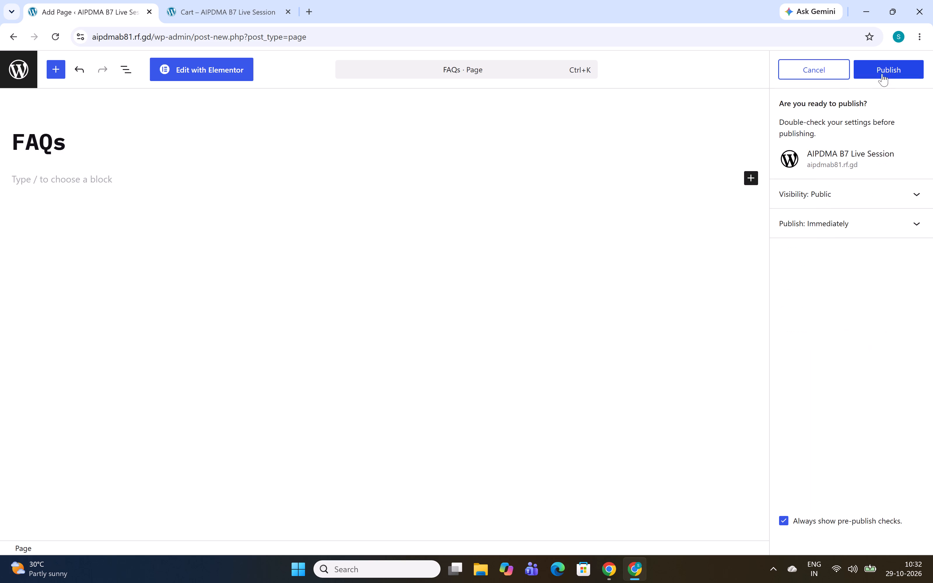
{"action": "left_click", "coordinate": [899, 70]}
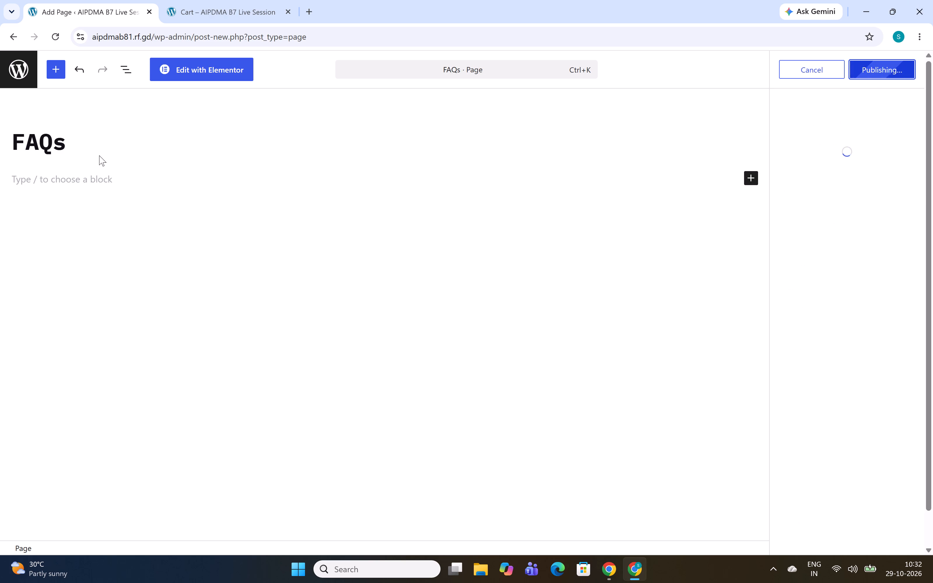
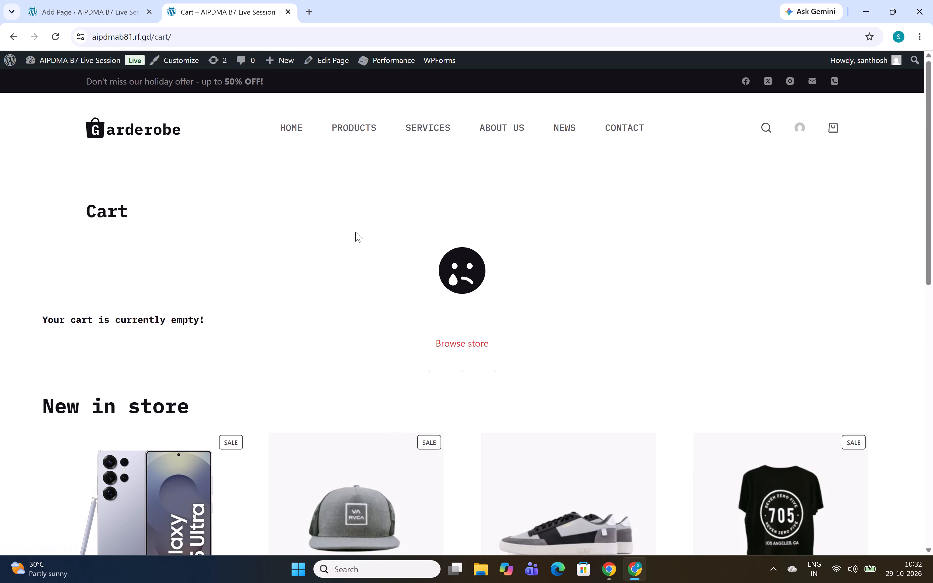
Open the live site's Home page and review its header navigation and product sections.
{"action": "left_click", "coordinate": [288, 131]}
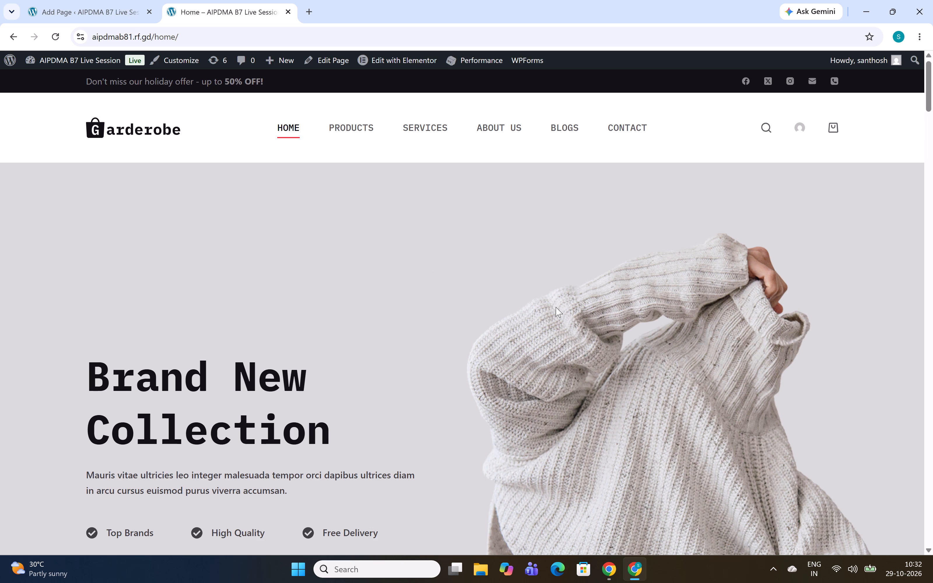
{"action": "left_click_drag", "start_coordinate": [930, 101], "coordinate": [932, 229]}
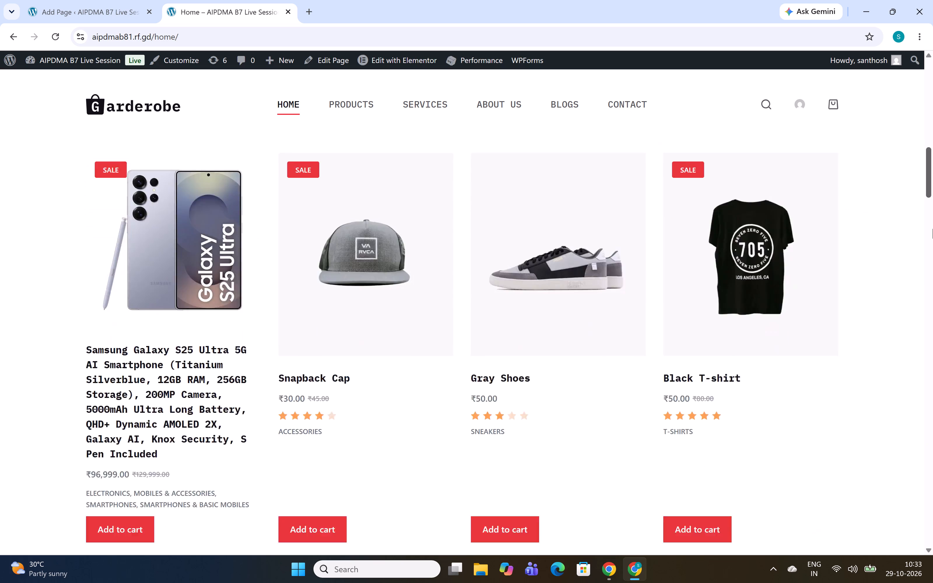
{"action": "left_click_drag", "start_coordinate": [932, 229], "coordinate": [926, 279]}
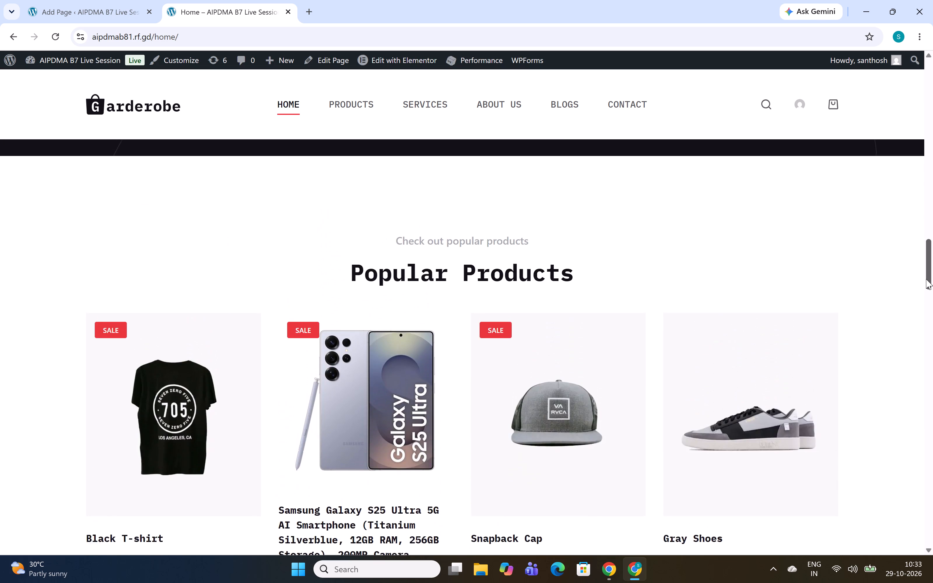
{"action": "left_click_drag", "start_coordinate": [926, 279], "coordinate": [876, 57]}
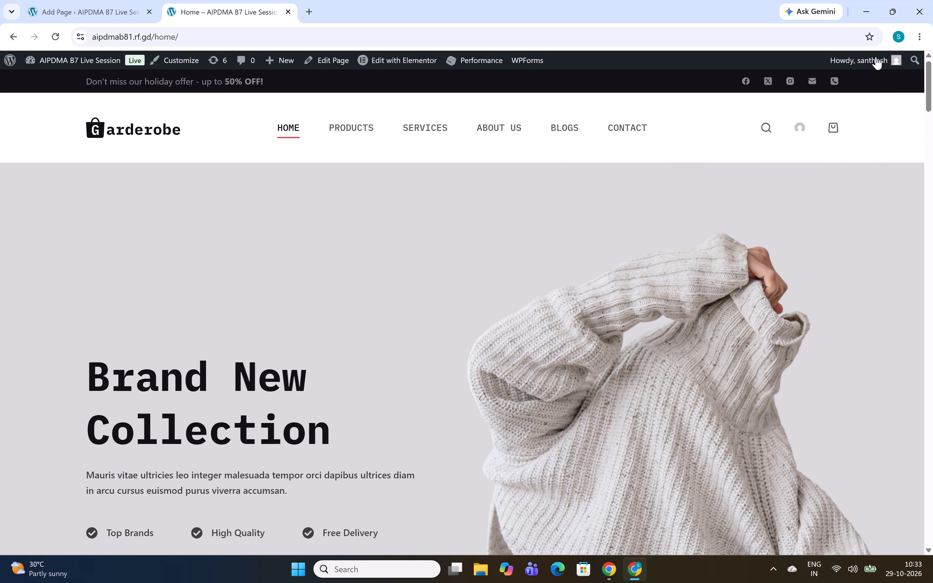
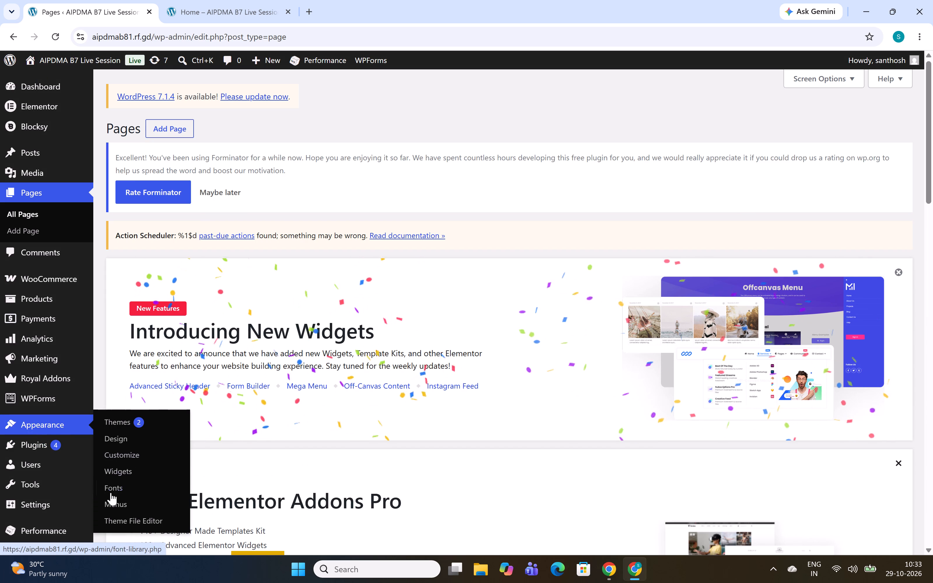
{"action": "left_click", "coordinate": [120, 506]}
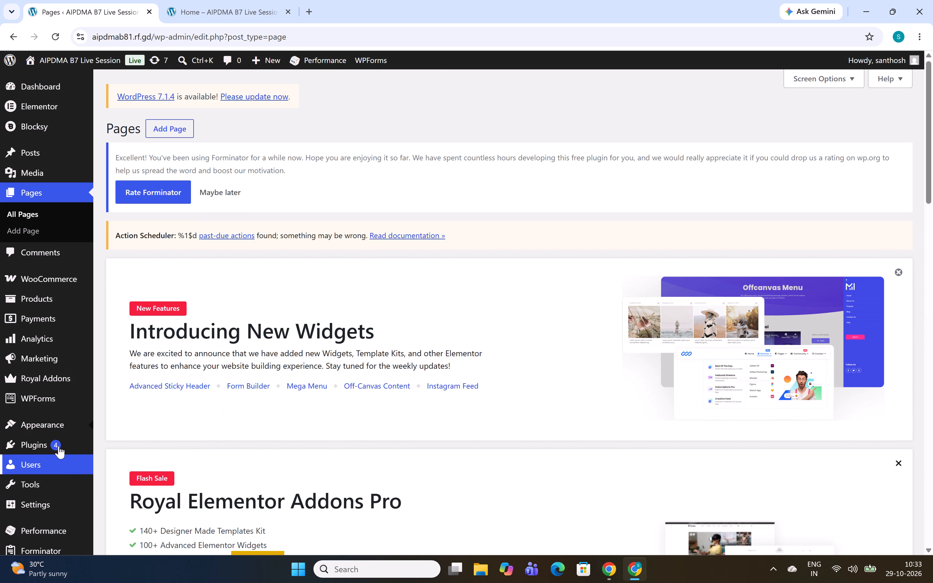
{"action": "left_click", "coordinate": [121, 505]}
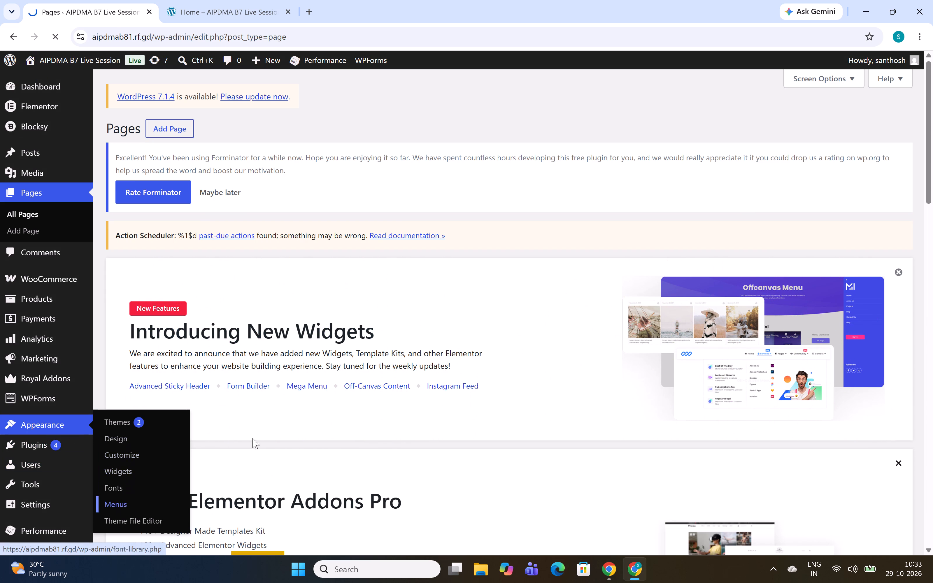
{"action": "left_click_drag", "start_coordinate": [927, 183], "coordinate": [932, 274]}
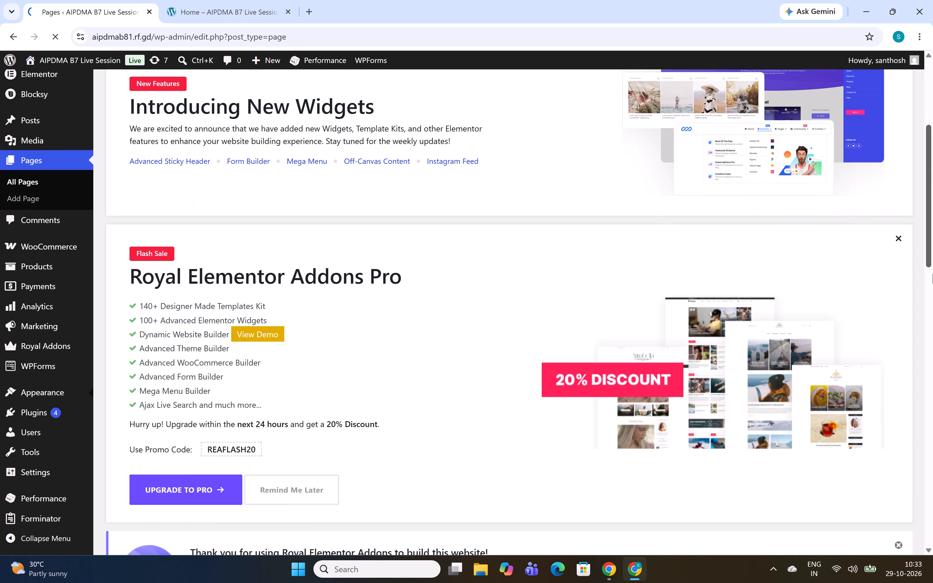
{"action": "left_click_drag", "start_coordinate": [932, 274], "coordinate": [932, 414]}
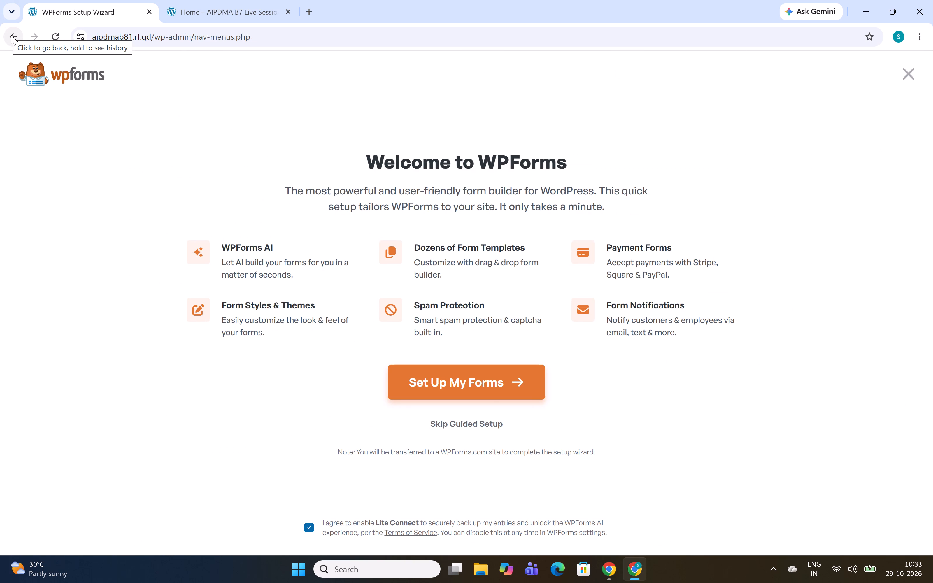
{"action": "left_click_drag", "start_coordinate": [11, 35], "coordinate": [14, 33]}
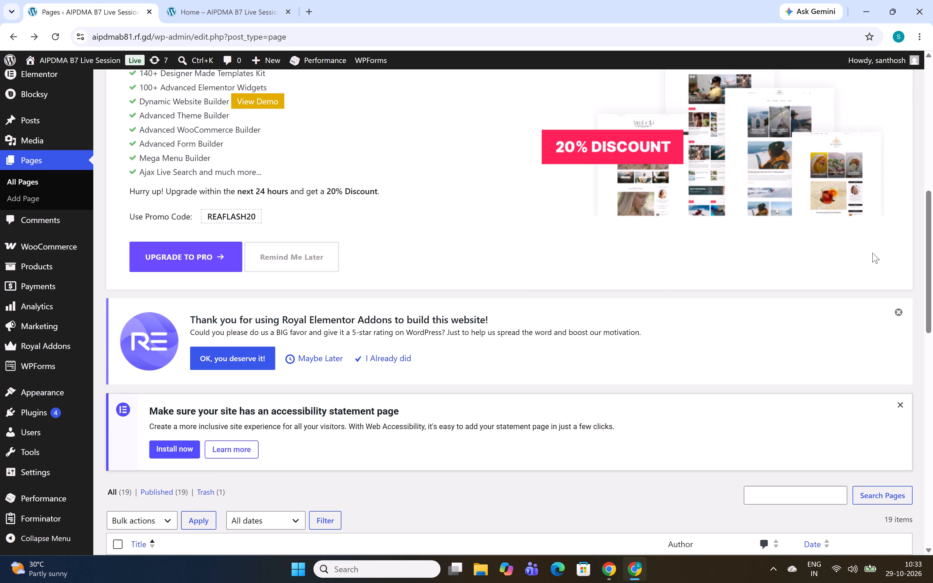
Open the site's Menus editor and bring up the Main Menu structure with the pages available to add.
{"action": "left_click_drag", "start_coordinate": [927, 273], "coordinate": [932, 361]}
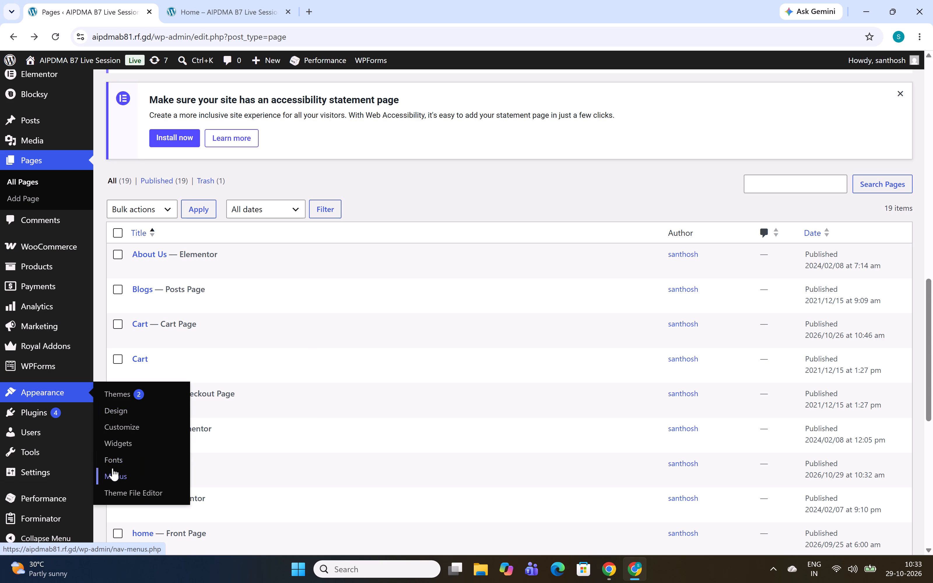
{"action": "left_click", "coordinate": [116, 477]}
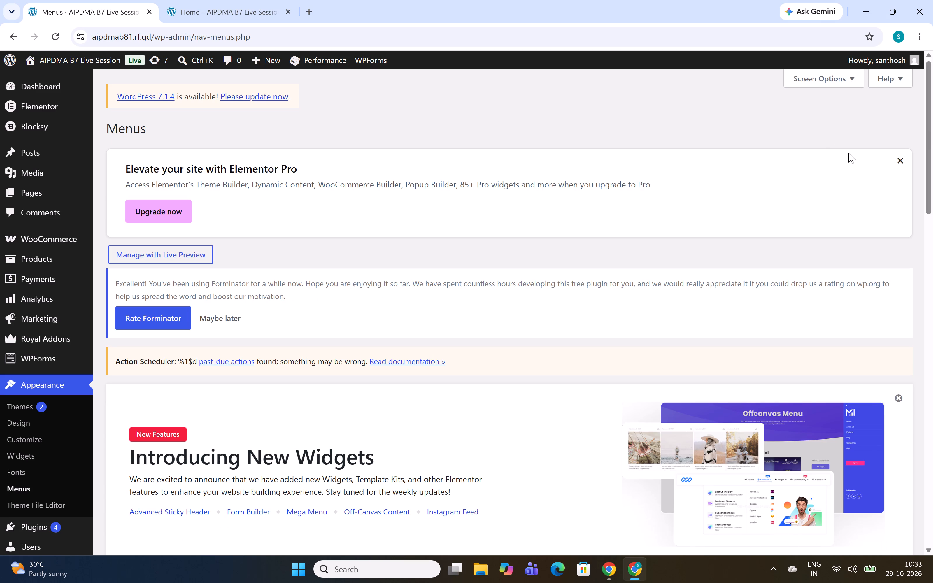
{"action": "left_click_drag", "start_coordinate": [928, 201], "coordinate": [932, 419]}
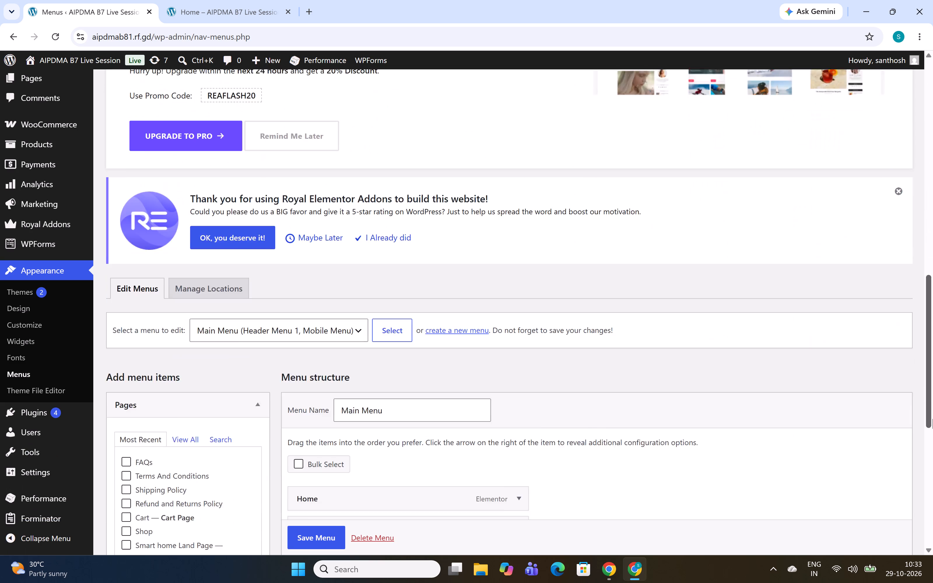
{"action": "left_click_drag", "start_coordinate": [932, 419], "coordinate": [932, 483]}
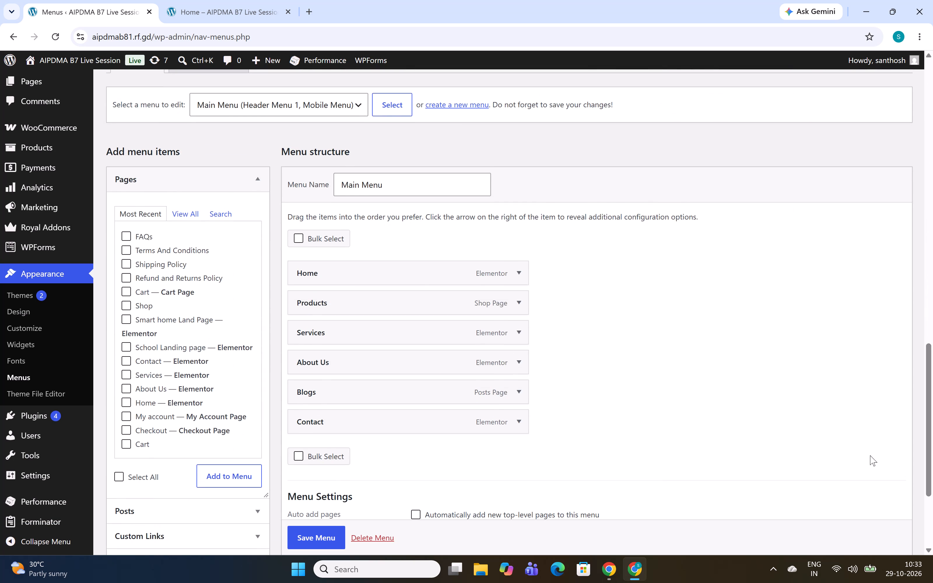
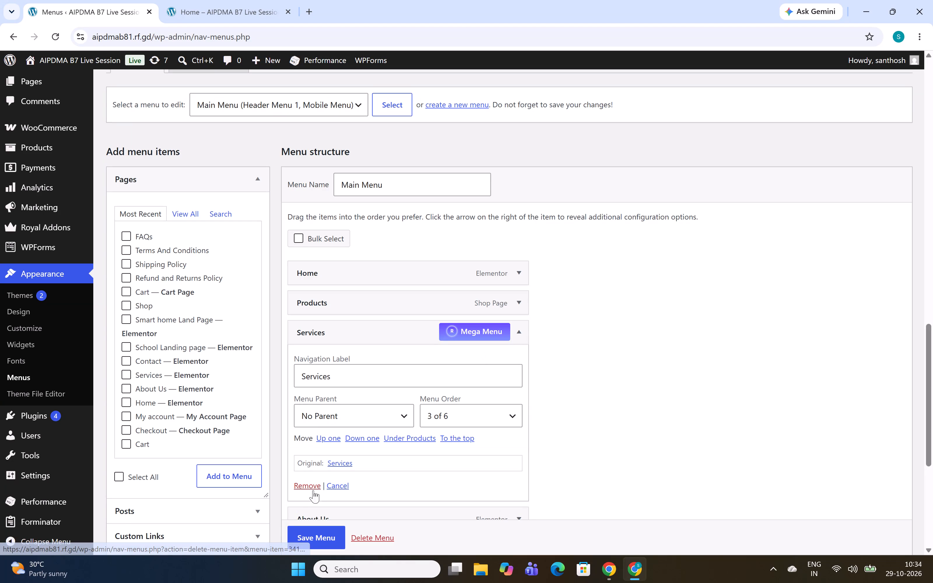
Remove the Services item from the Main Menu structure.
{"action": "left_click", "coordinate": [310, 484]}
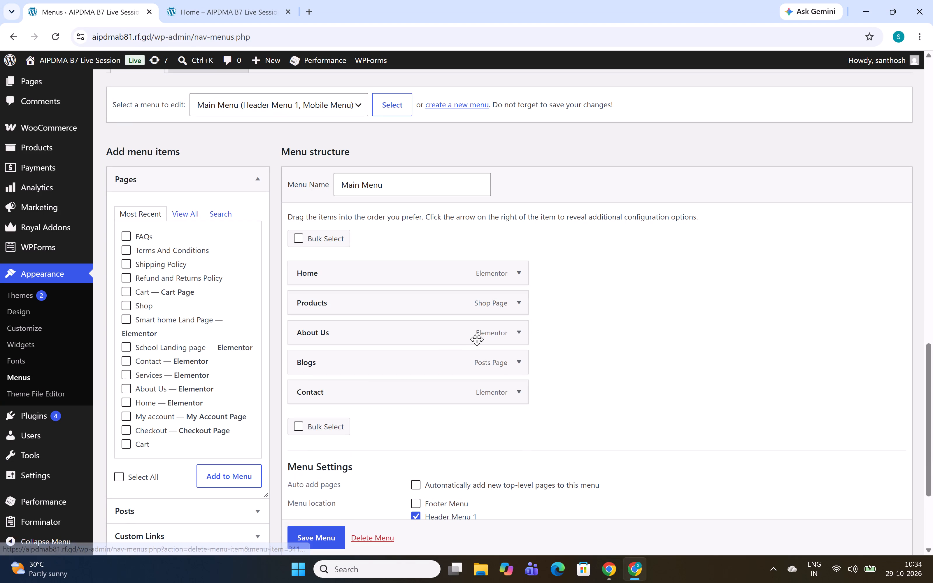
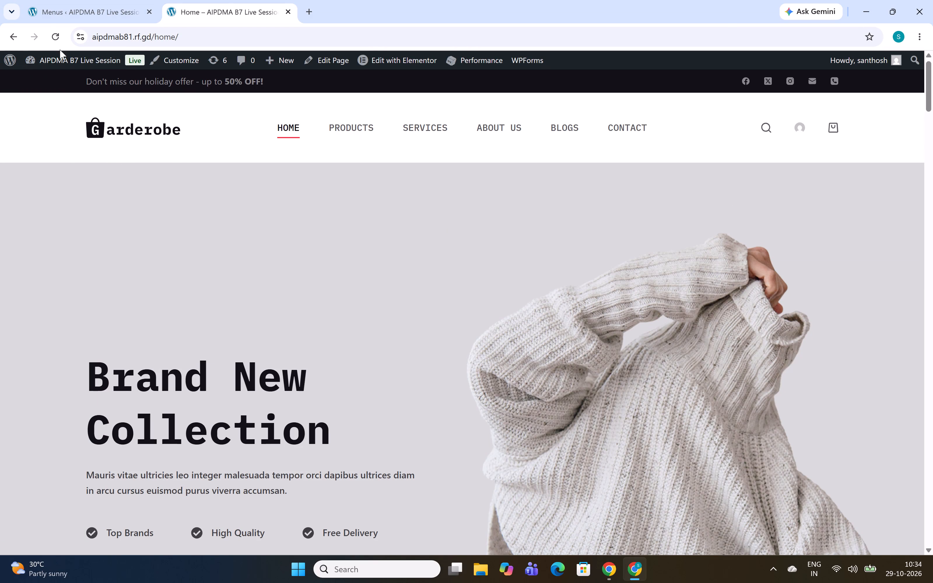
Reload the site's home page to check the updated header navigation, and return to the Menus admin page.
{"action": "left_click", "coordinate": [55, 38]}
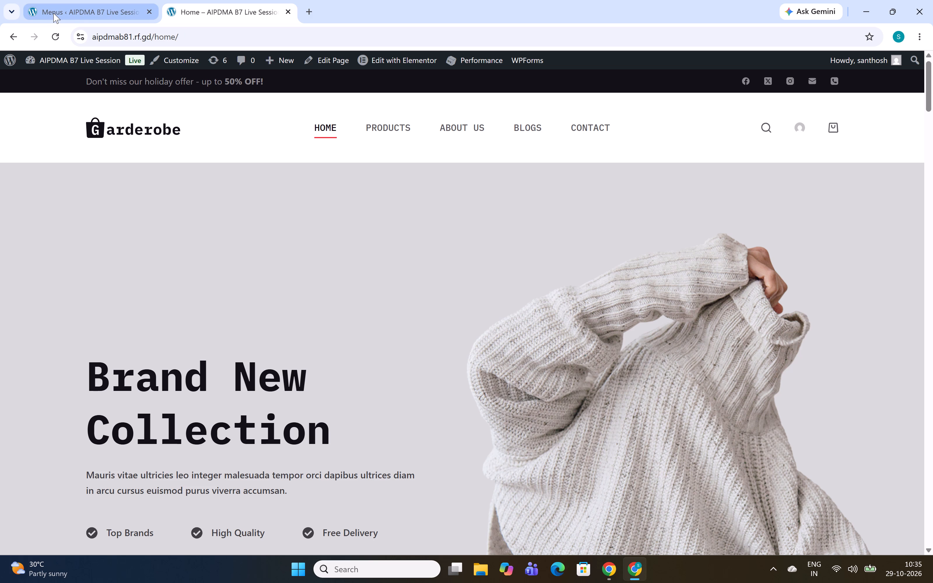
{"action": "left_click", "coordinate": [86, 9]}
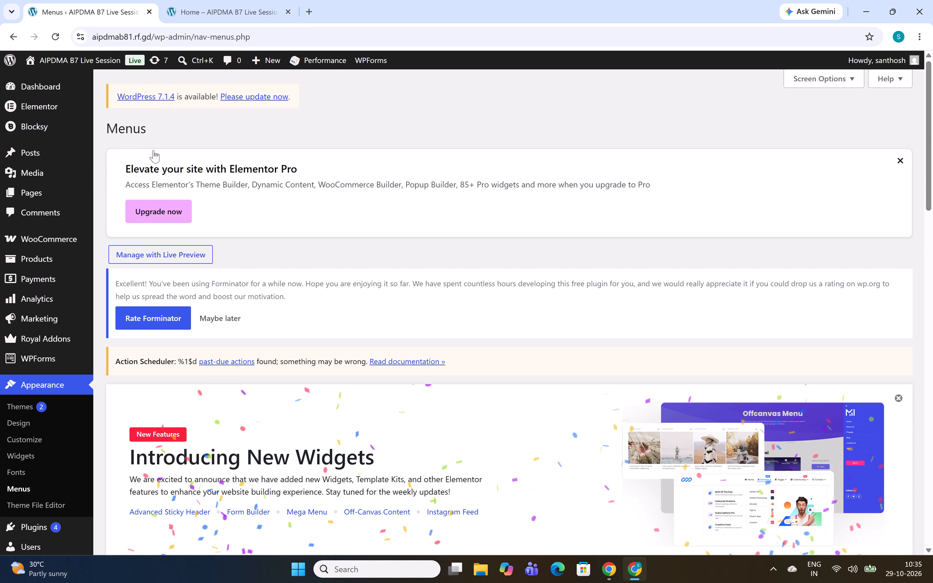
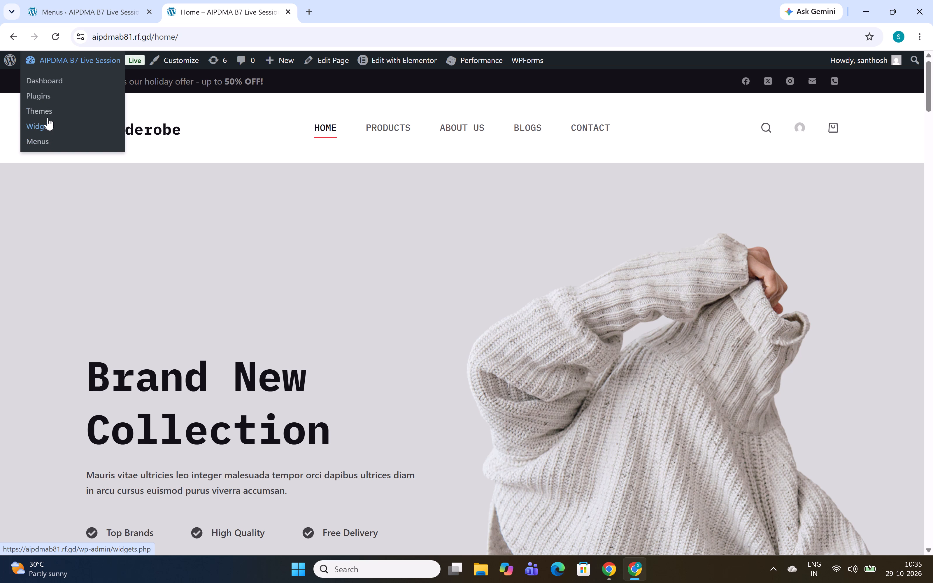
View the Plugins and Menus admin pages from the site's home page, going back to the home page after each.
{"action": "left_click", "coordinate": [47, 97]}
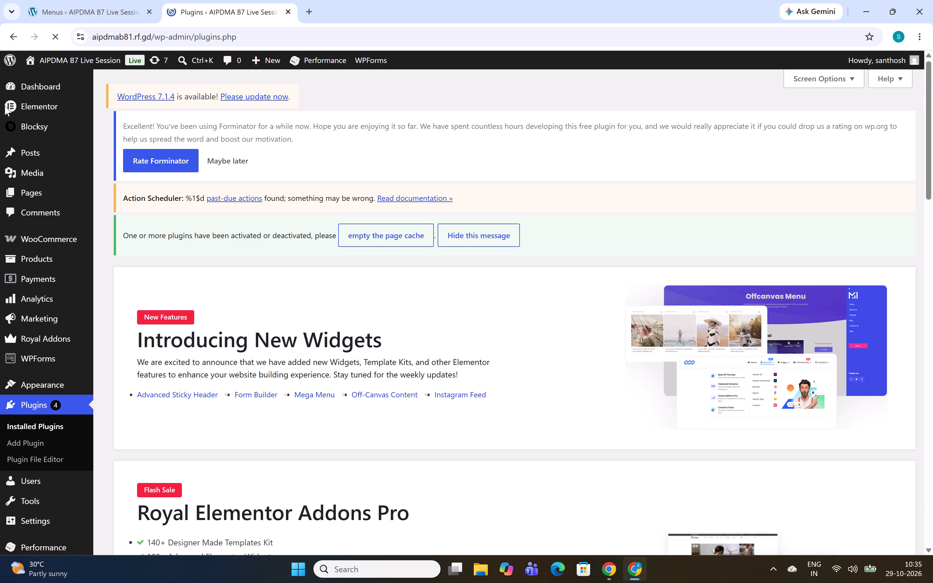
{"action": "left_click", "coordinate": [8, 36]}
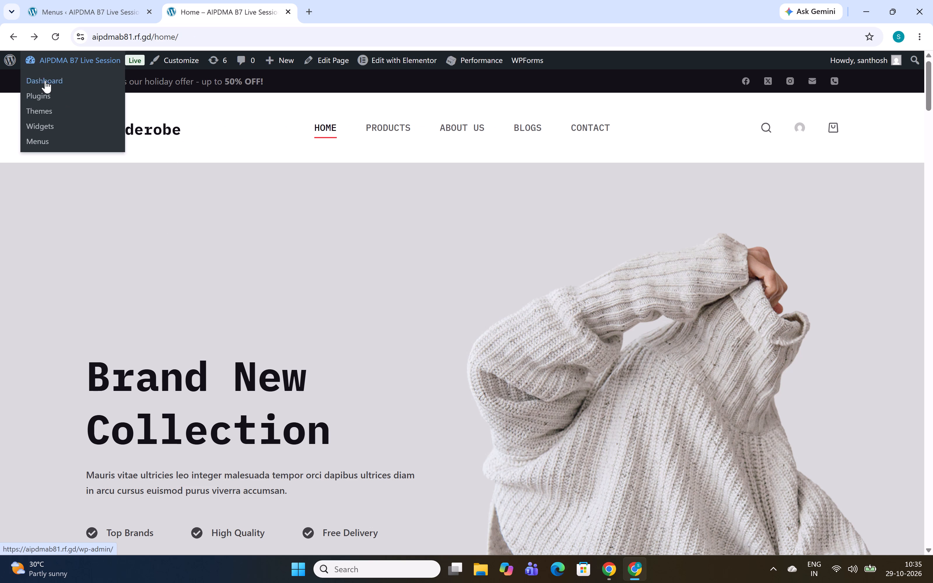
{"action": "left_click", "coordinate": [46, 144]}
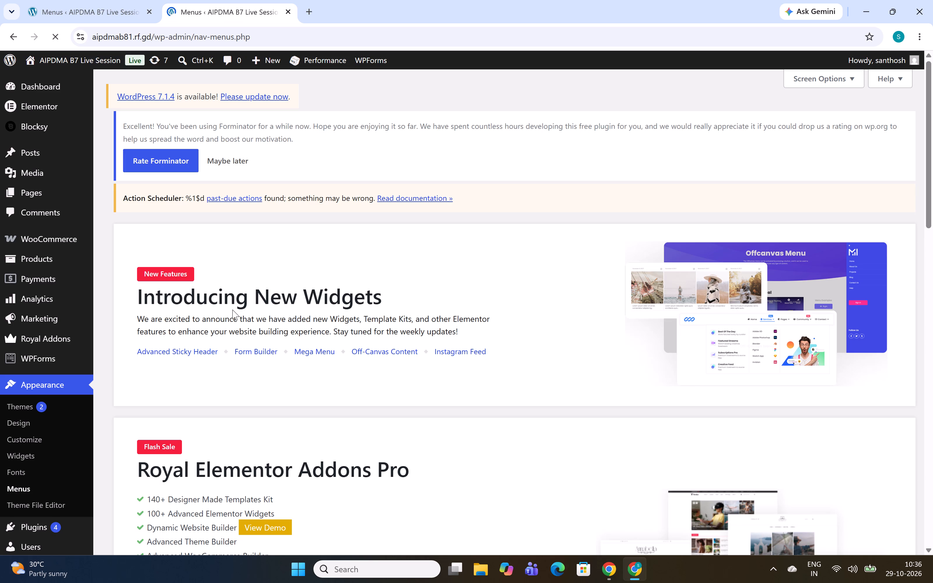
{"action": "left_click", "coordinate": [15, 38]}
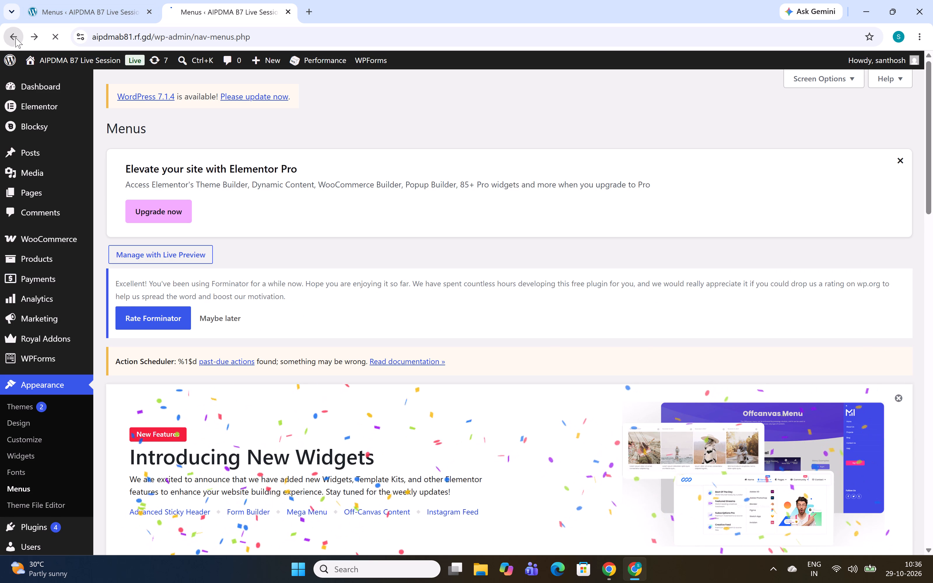
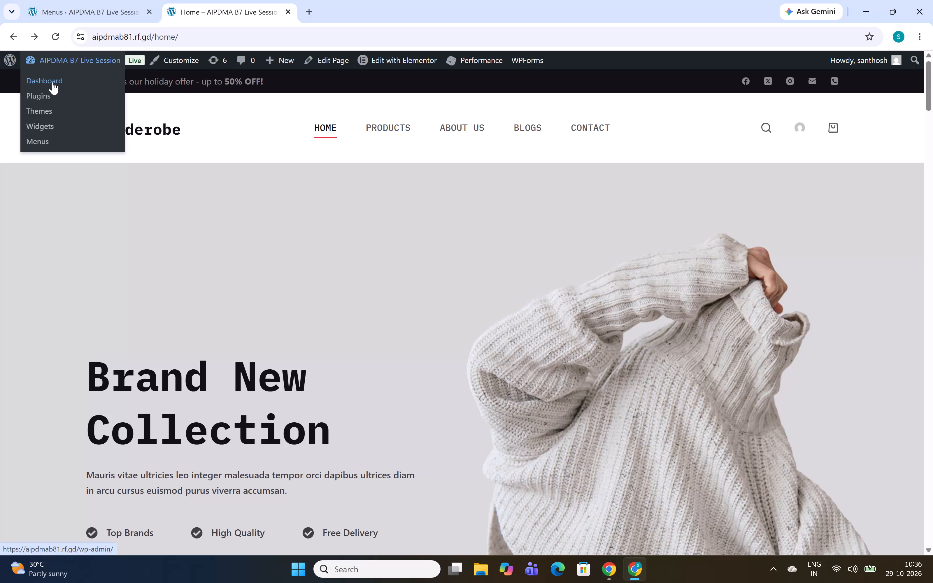
Open Blocksy's Starter Sites library from the site's admin dashboard.
{"action": "left_click", "coordinate": [52, 82]}
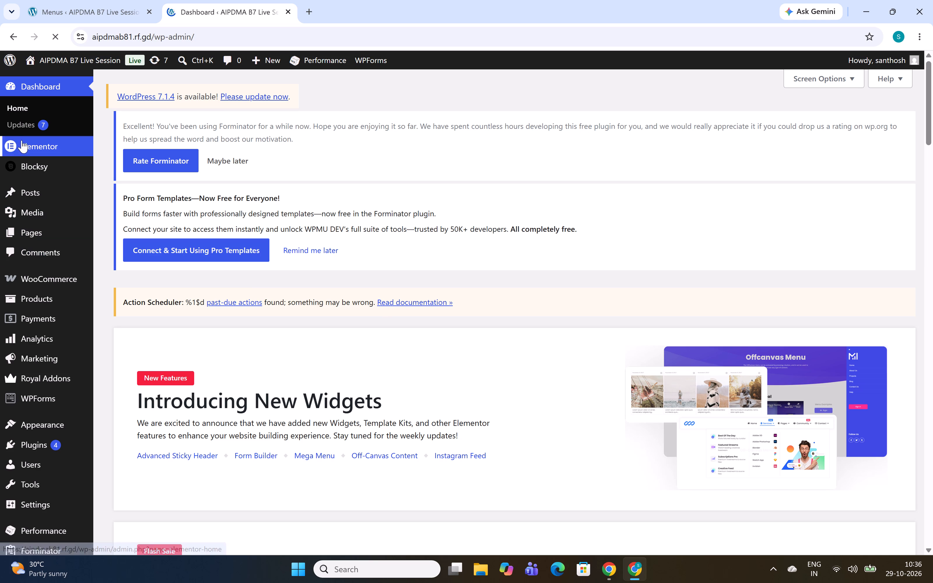
{"action": "left_click", "coordinate": [37, 164]}
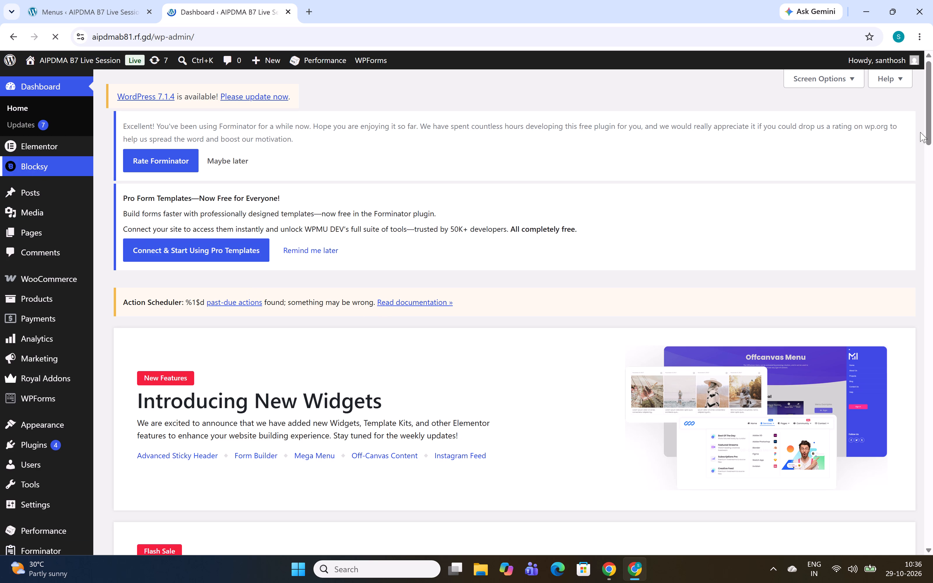
{"action": "left_click_drag", "start_coordinate": [927, 132], "coordinate": [883, 206]}
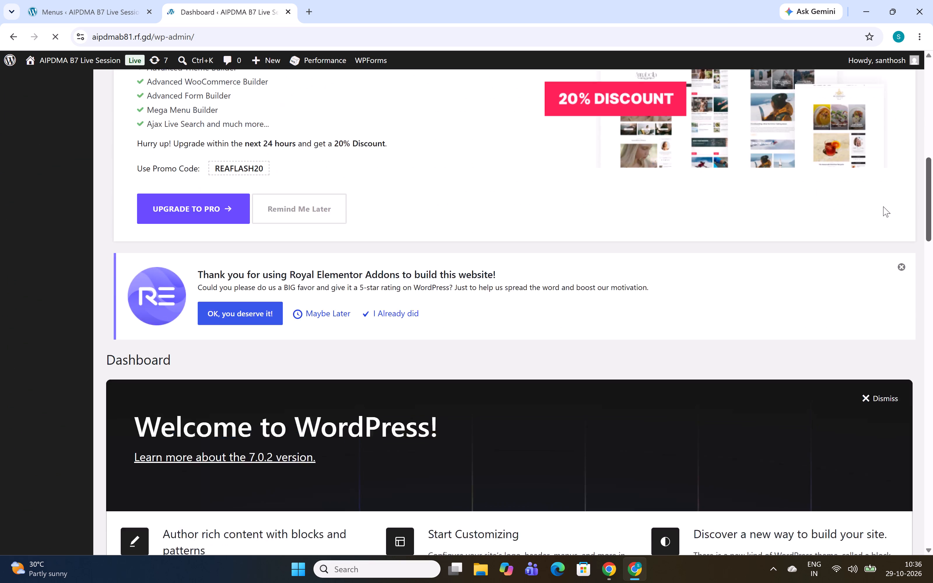
{"action": "left_click_drag", "start_coordinate": [883, 206], "coordinate": [871, 93]}
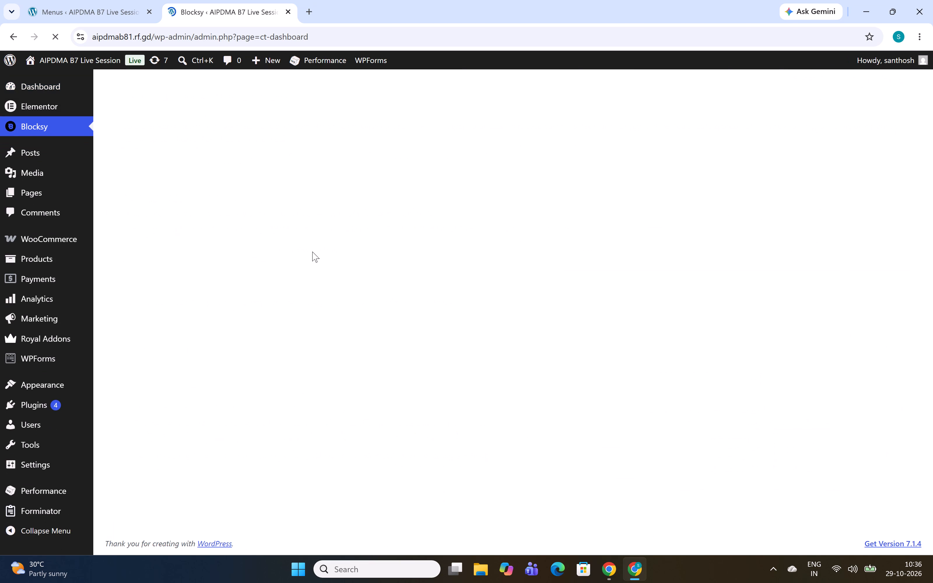
{"action": "left_click", "coordinate": [418, 220]}
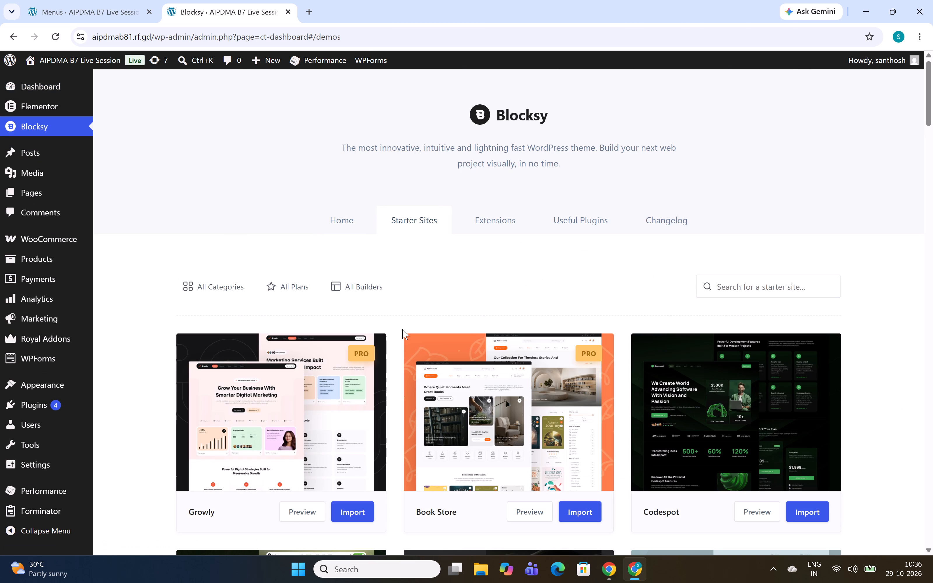
Filter the starter sites by the Elementor builder and the Free plan.
{"action": "left_click", "coordinate": [357, 287]}
{"action": "left_click", "coordinate": [379, 357]}
{"action": "left_click", "coordinate": [299, 288]}
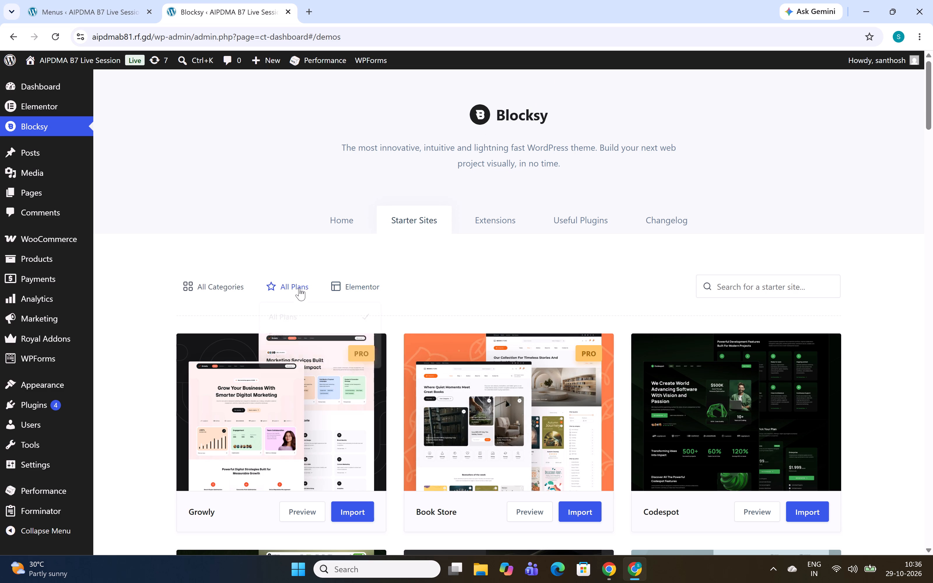
{"action": "left_click", "coordinate": [304, 339]}
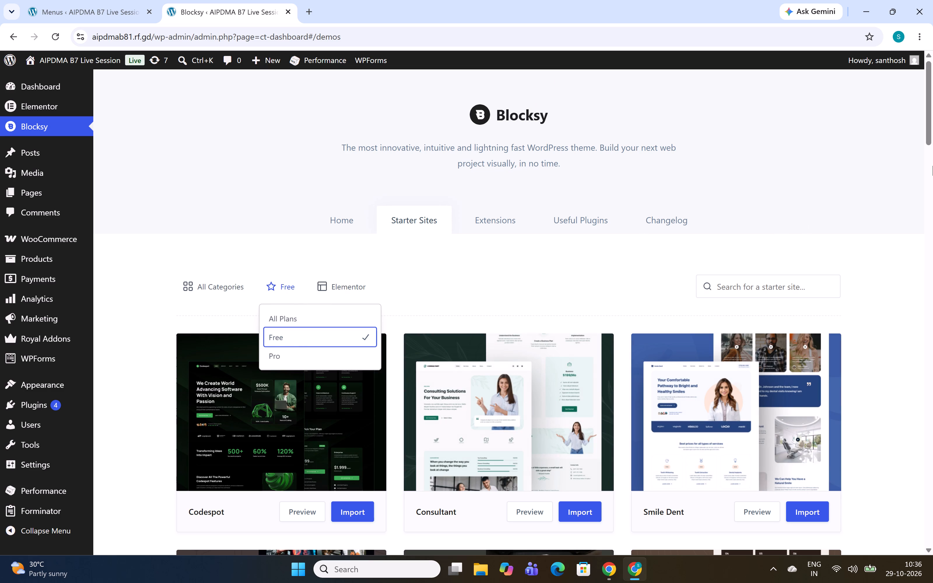
Find the Garderobe starter site, open its modify options, and close them without choosing any.
{"action": "left_click_drag", "start_coordinate": [927, 123], "coordinate": [932, 252]}
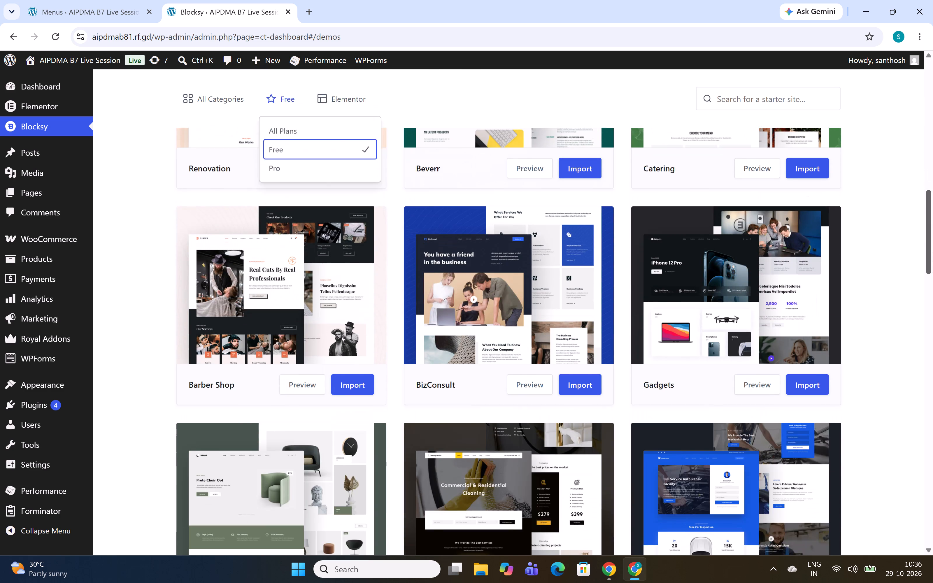
{"action": "left_click_drag", "start_coordinate": [932, 252], "coordinate": [932, 317]}
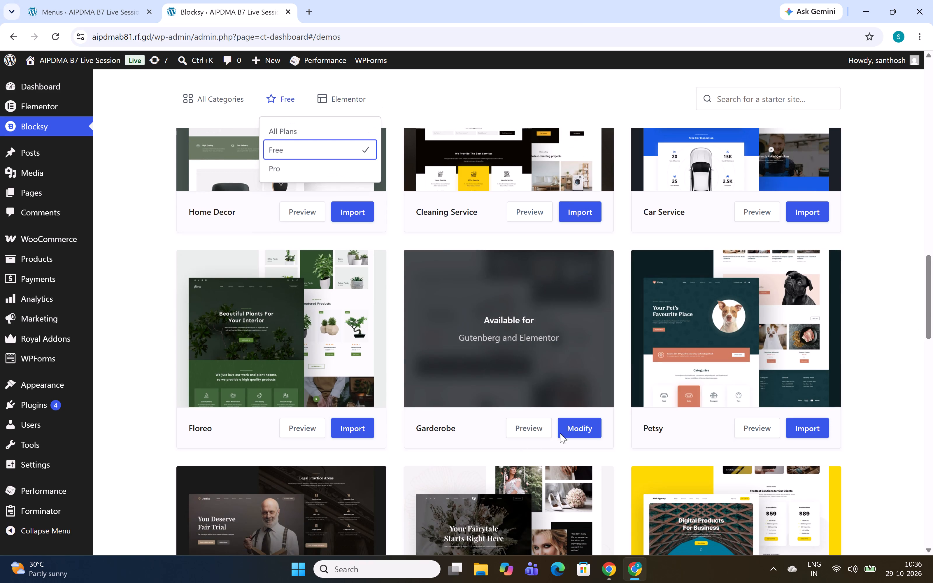
{"action": "left_click", "coordinate": [585, 431]}
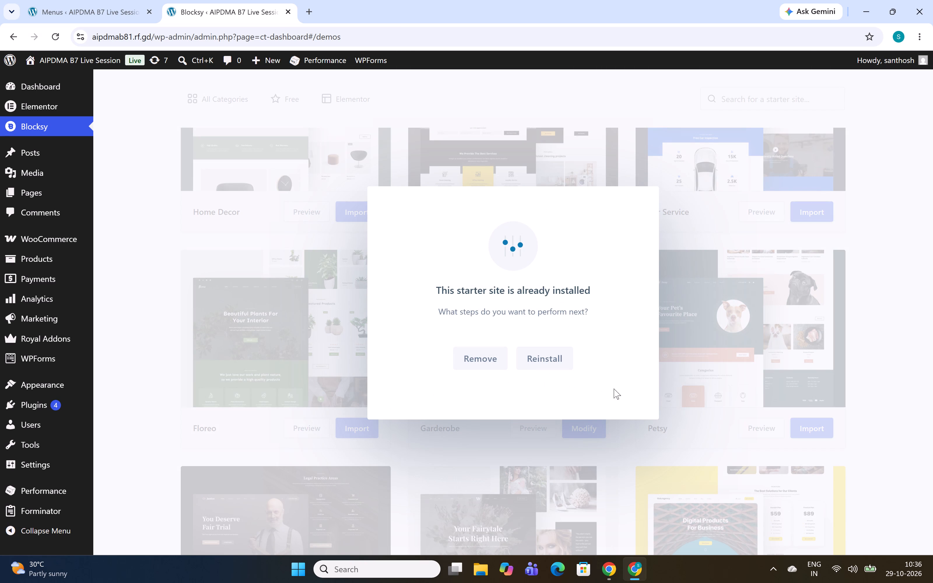
{"action": "left_click", "coordinate": [688, 284]}
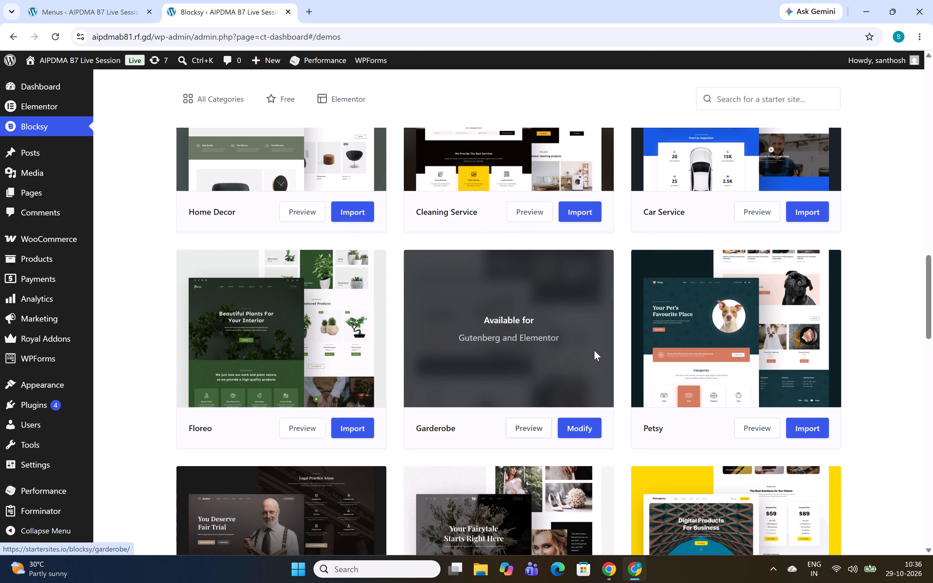
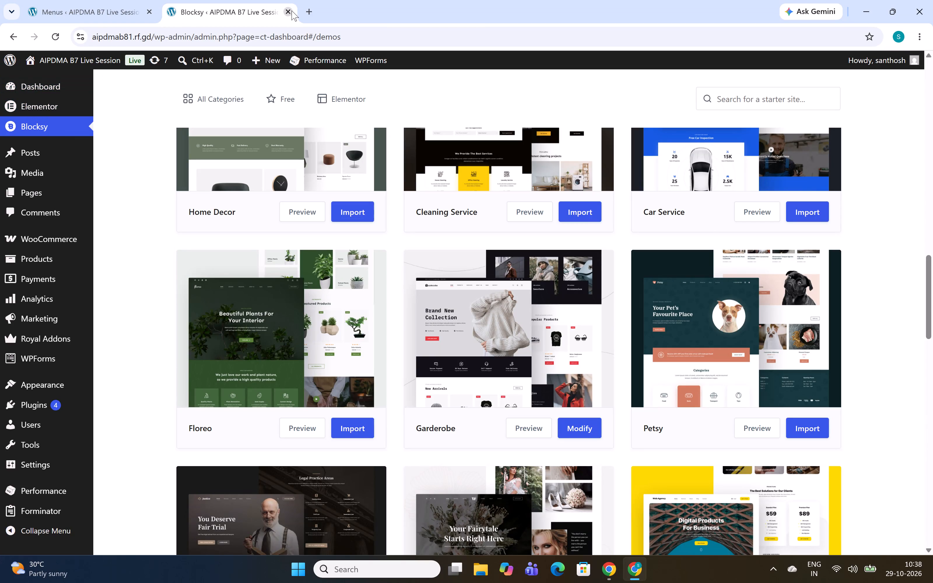
Close the Blocksy starter sites page and return to the site's Menus admin page.
{"action": "left_click", "coordinate": [288, 12]}
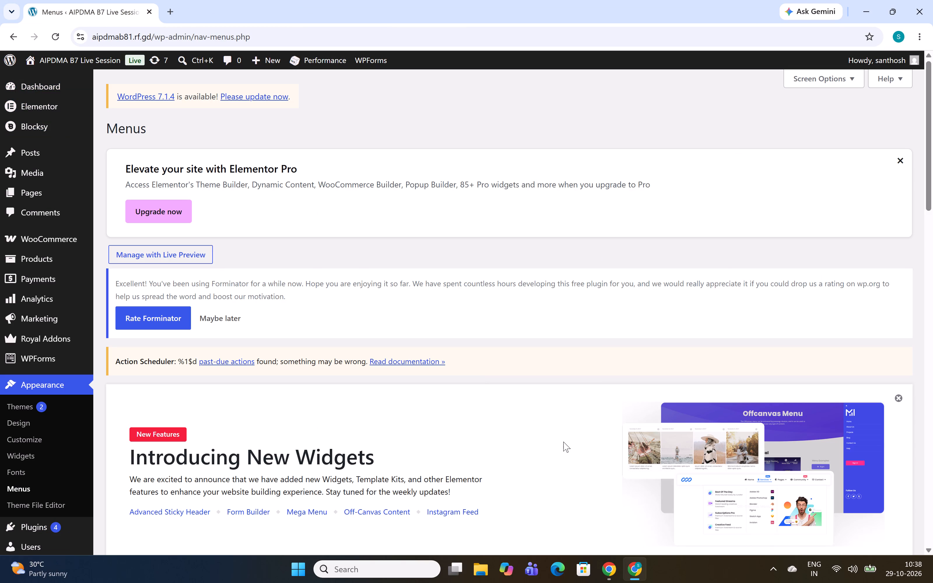
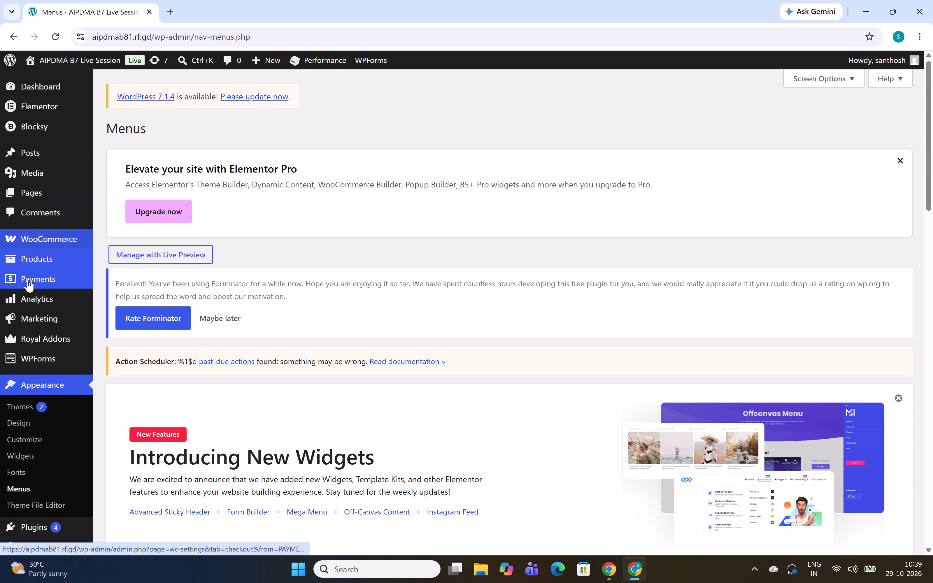
Review the installed themes, the active Blocksy theme's details and its linked Menus page, returning to the theme details.
{"action": "left_click", "coordinate": [28, 408]}
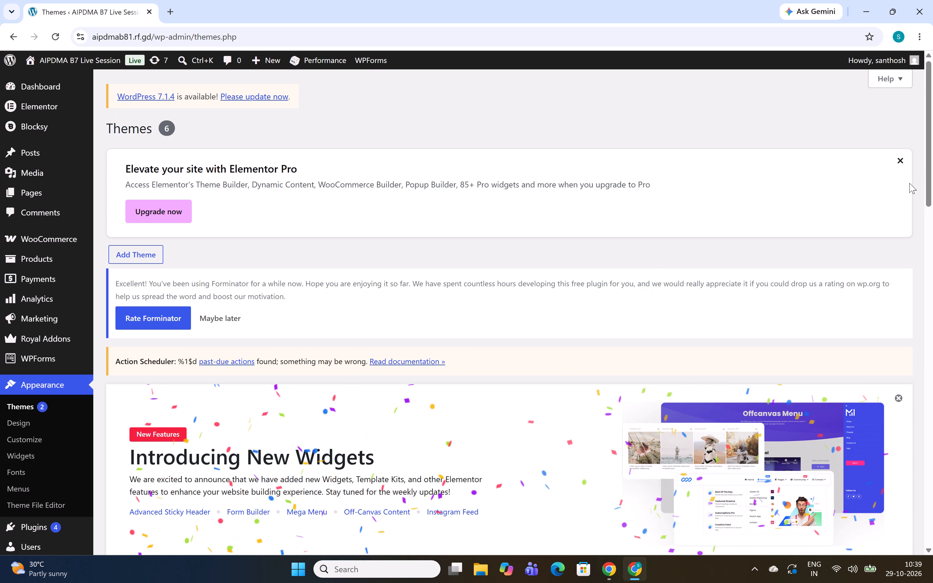
{"action": "left_click_drag", "start_coordinate": [932, 176], "coordinate": [931, 409]}
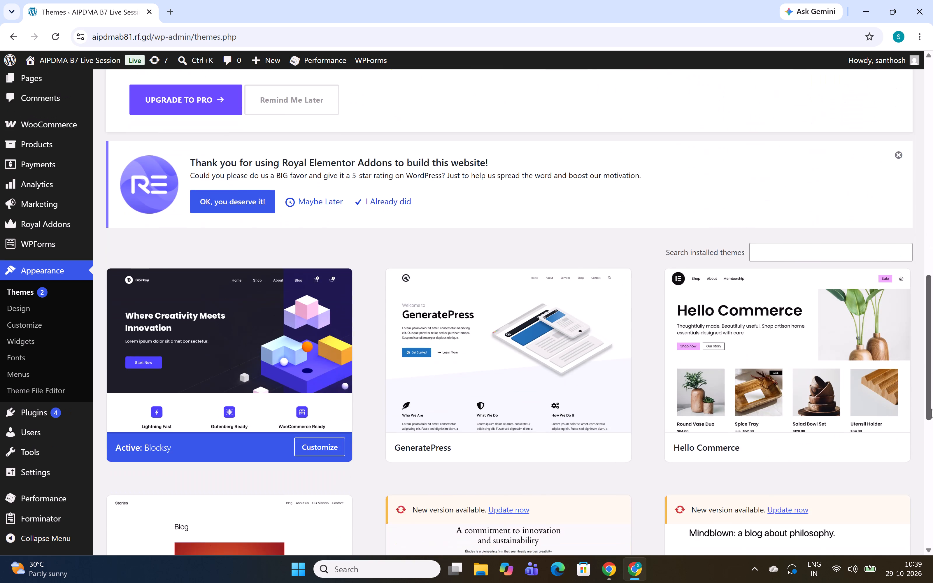
{"action": "left_click_drag", "start_coordinate": [931, 409], "coordinate": [927, 421]}
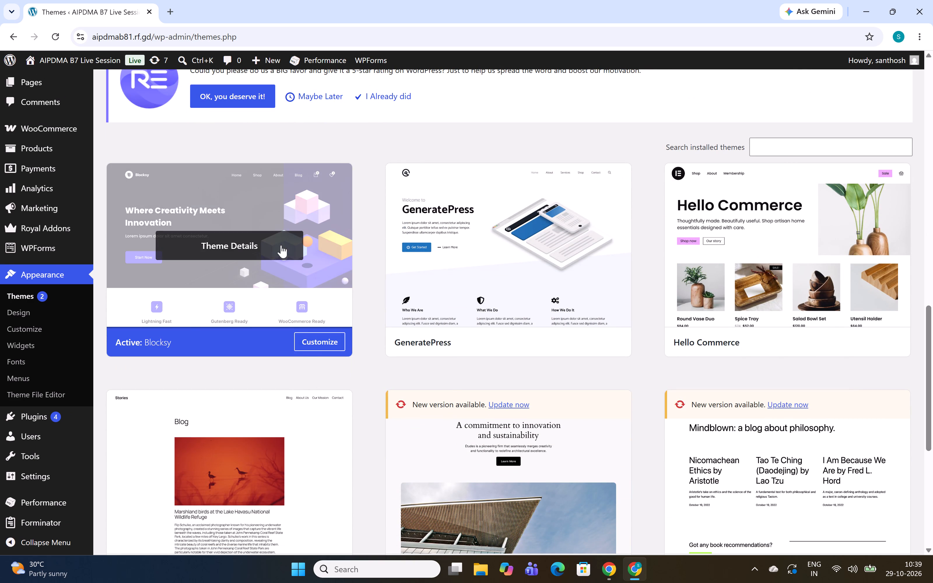
{"action": "left_click", "coordinate": [281, 245]}
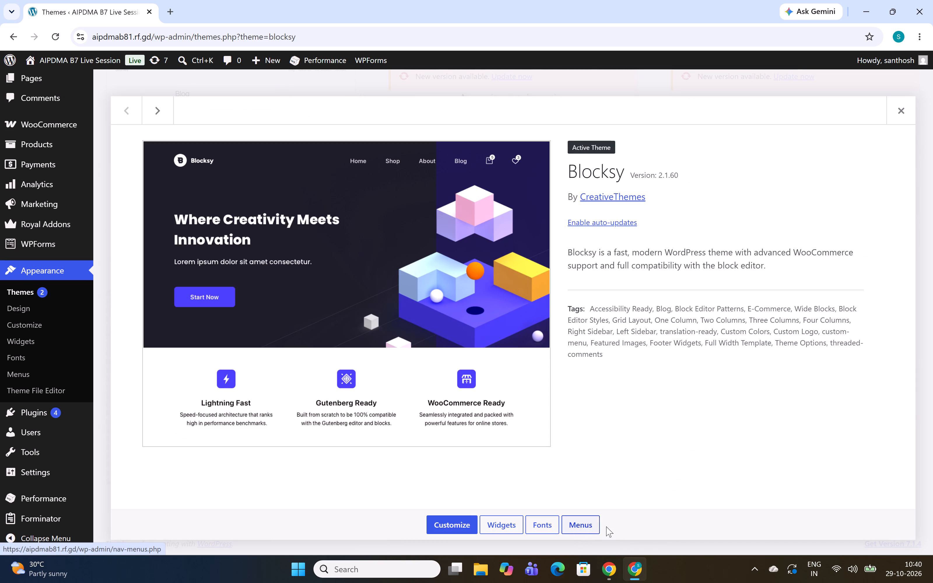
{"action": "left_click", "coordinate": [578, 527]}
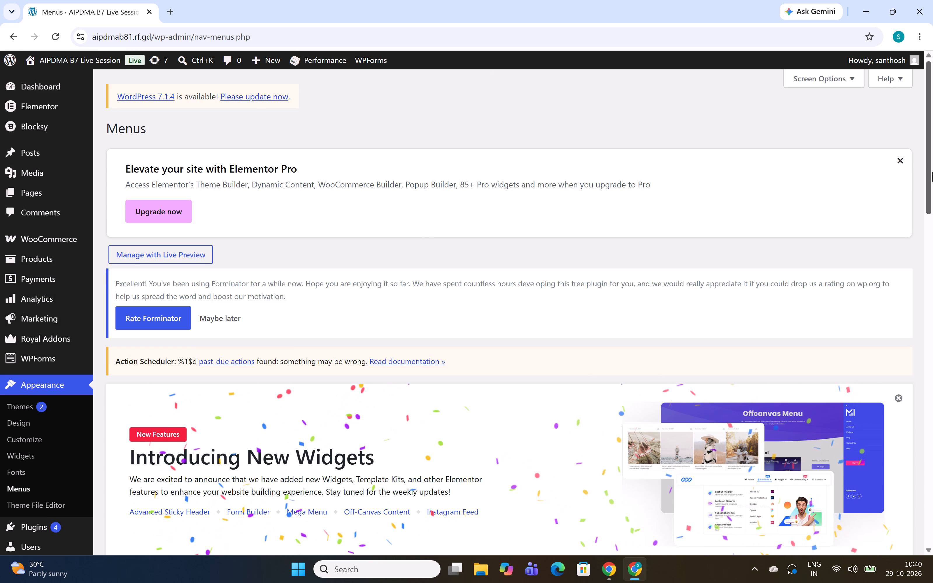
{"action": "left_click_drag", "start_coordinate": [928, 178], "coordinate": [847, 147]}
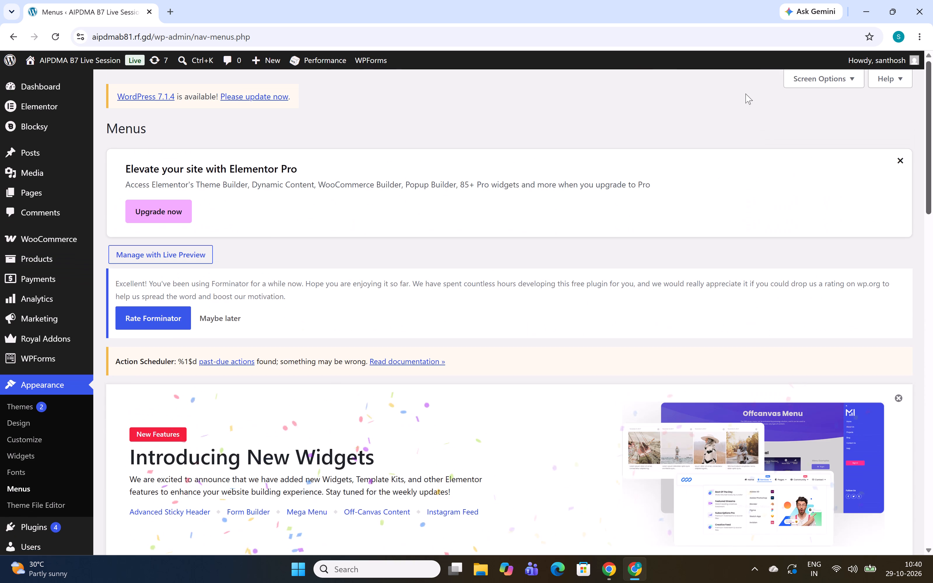
{"action": "left_click", "coordinate": [13, 32]}
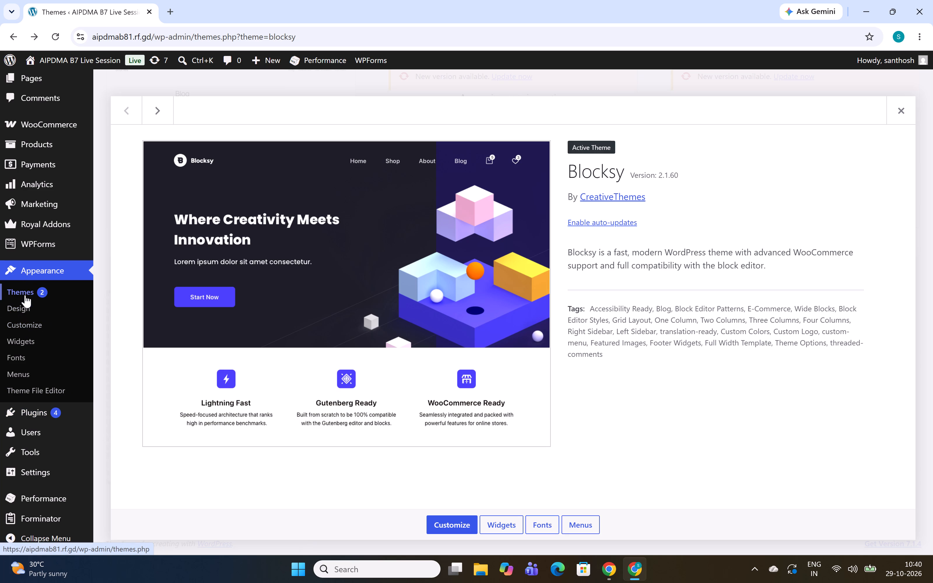
View the General options in Blocksy's customizer, leave them unchanged, and go back to the Menus admin page.
{"action": "left_click", "coordinate": [446, 524]}
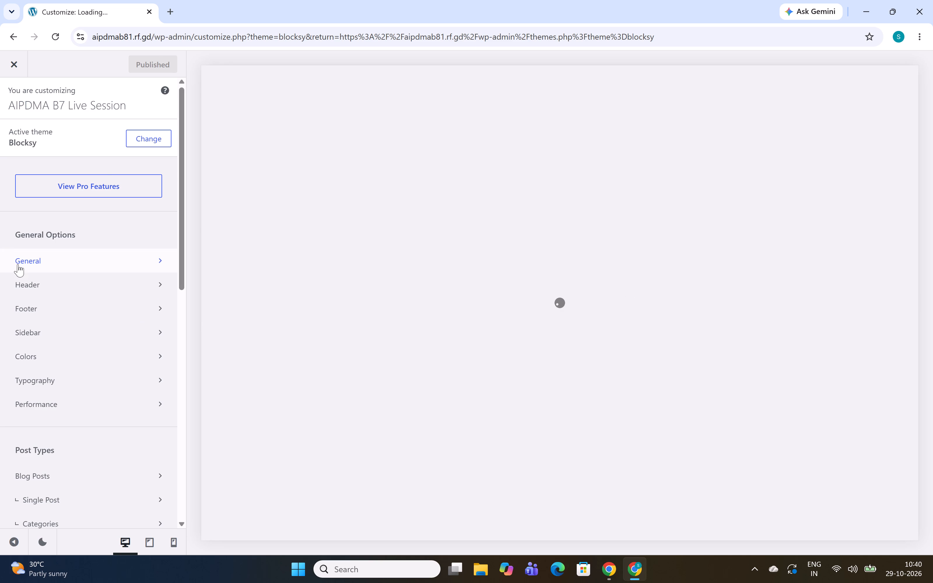
{"action": "left_click", "coordinate": [163, 261]}
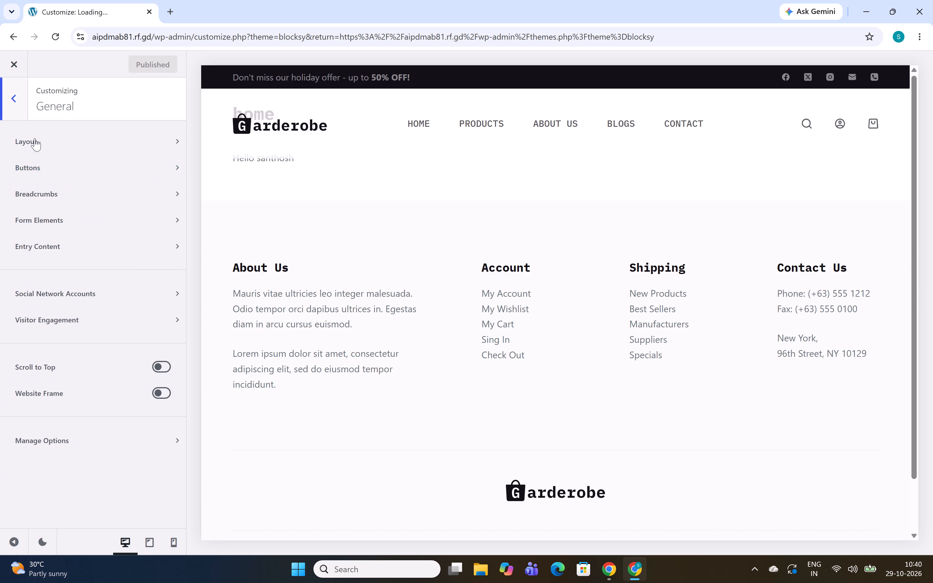
{"action": "left_click", "coordinate": [17, 68]}
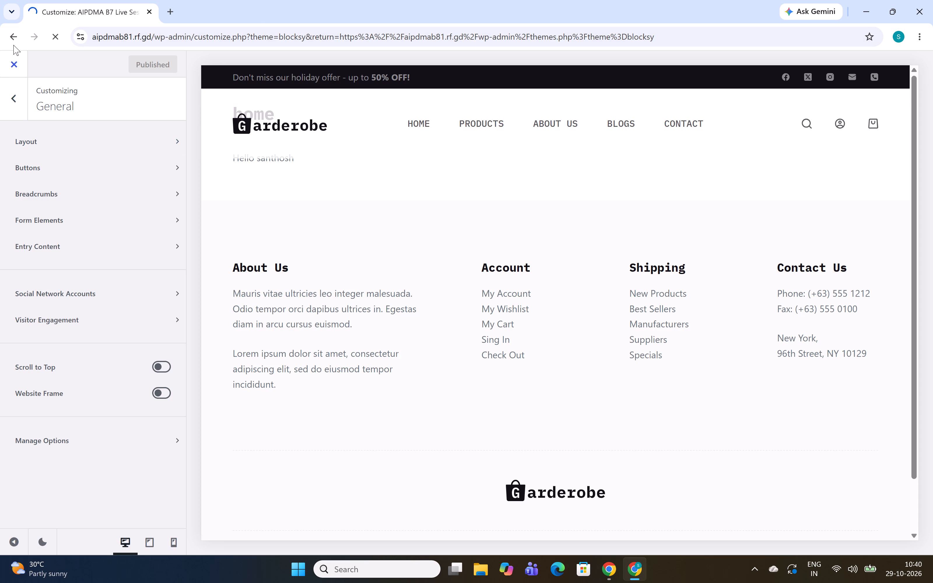
{"action": "left_click", "coordinate": [13, 35]}
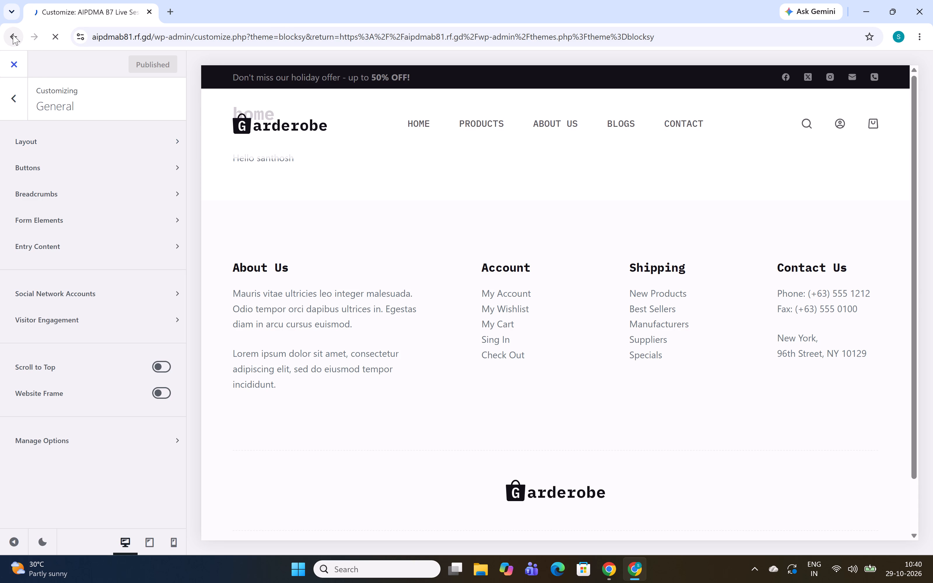
{"action": "left_click", "coordinate": [13, 35]}
{"action": "left_click", "coordinate": [13, 35]}
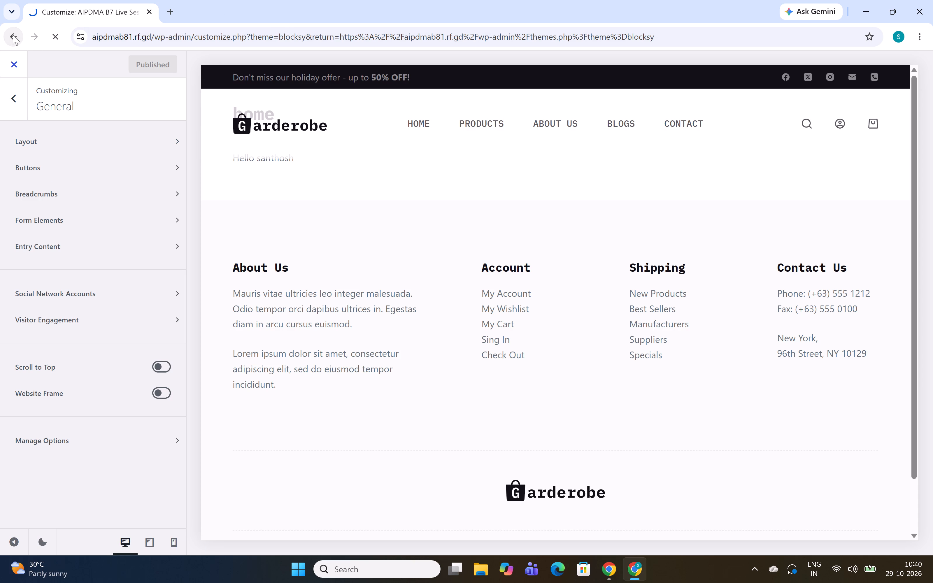
{"action": "left_click", "coordinate": [13, 35]}
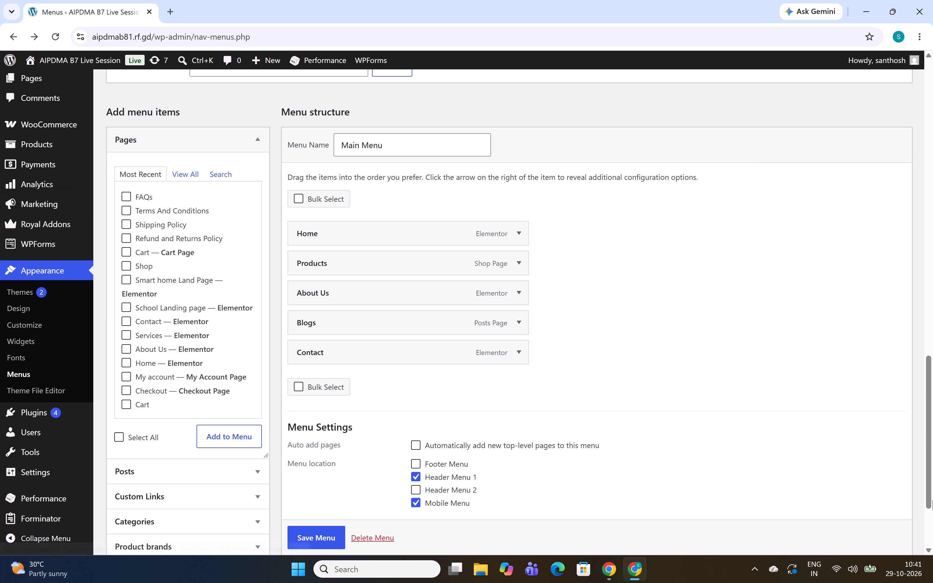
Look over the Menus admin page, go back to the Pages list, and examine the site's existing pages.
{"action": "left_click_drag", "start_coordinate": [930, 448], "coordinate": [879, 213]}
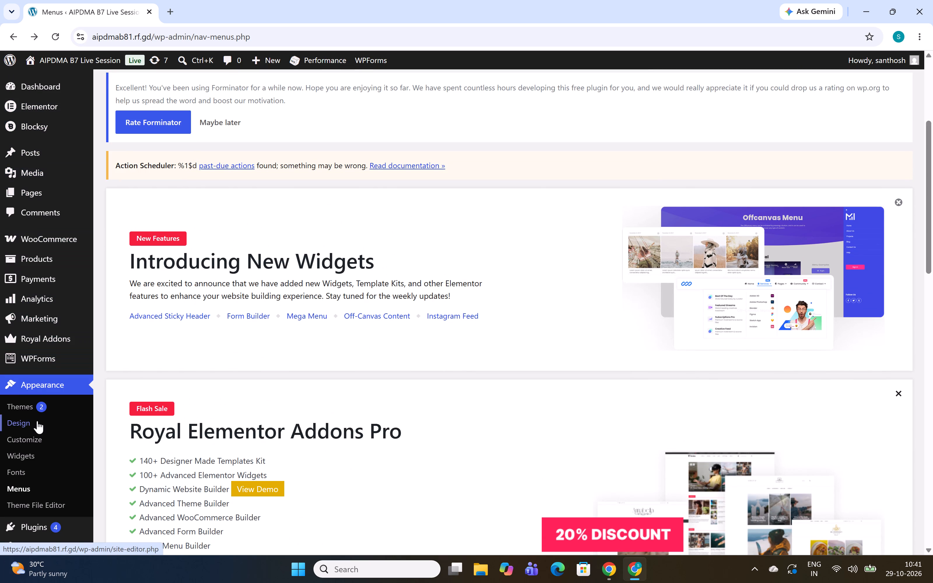
{"action": "left_click", "coordinate": [43, 382]}
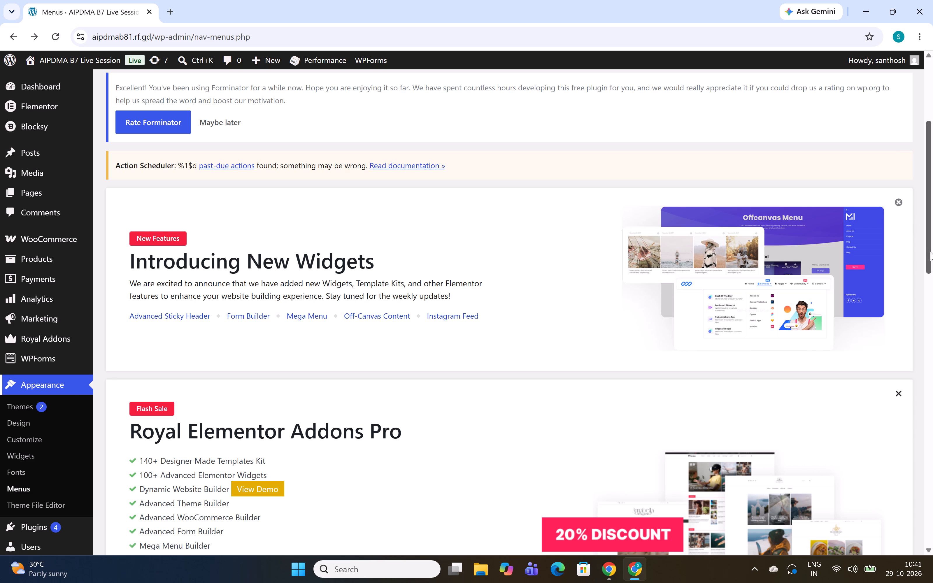
{"action": "left_click_drag", "start_coordinate": [930, 252], "coordinate": [871, 340]}
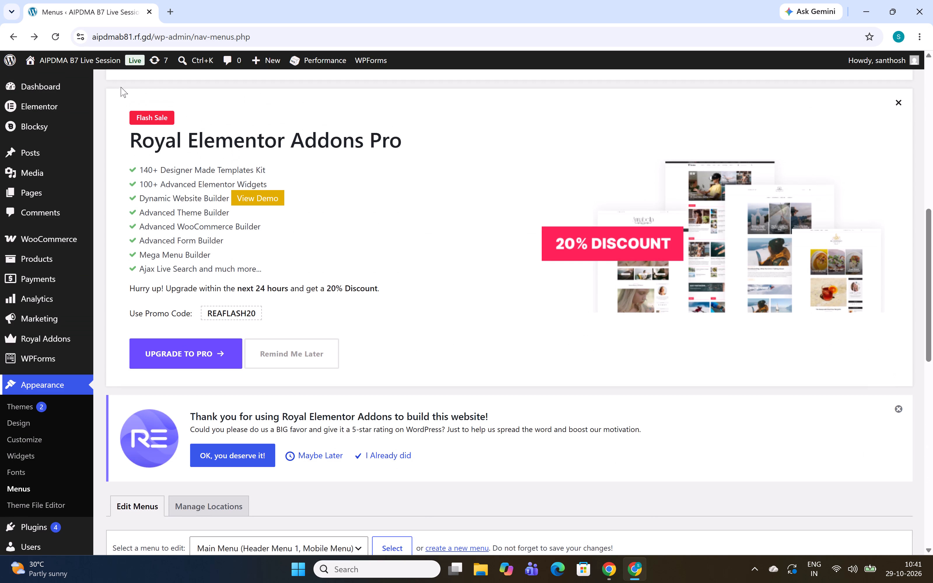
{"action": "left_click", "coordinate": [11, 38]}
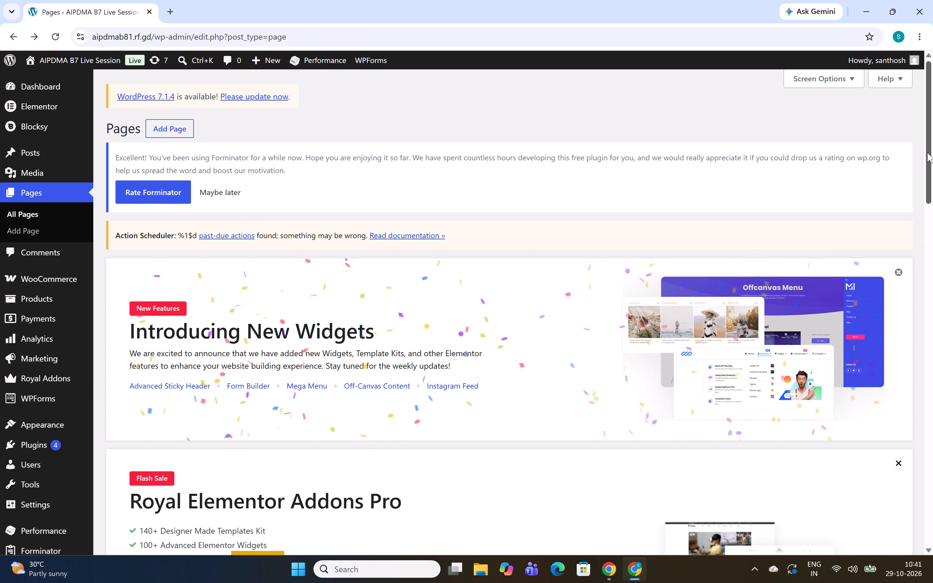
{"action": "left_click_drag", "start_coordinate": [928, 152], "coordinate": [932, 403]}
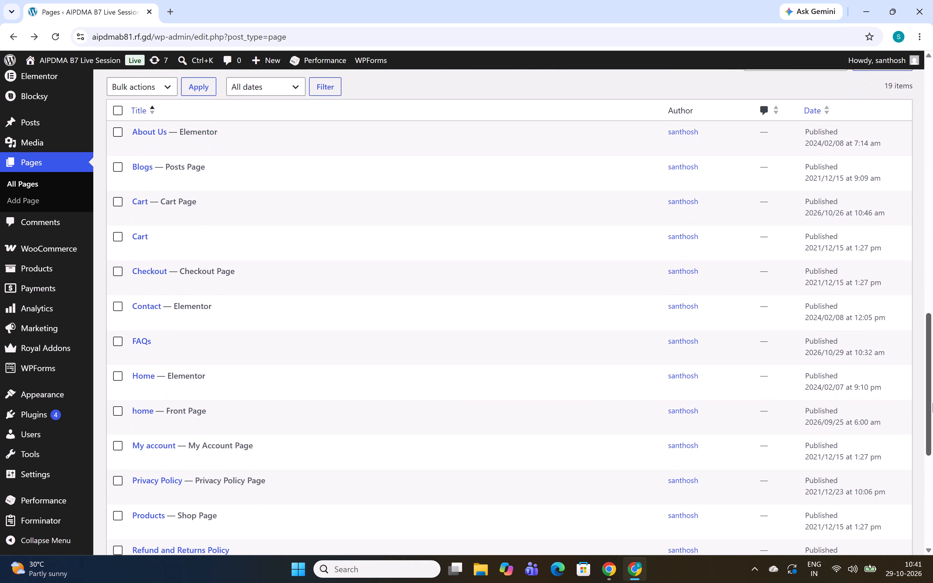
{"action": "left_click_drag", "start_coordinate": [932, 403], "coordinate": [922, 389]}
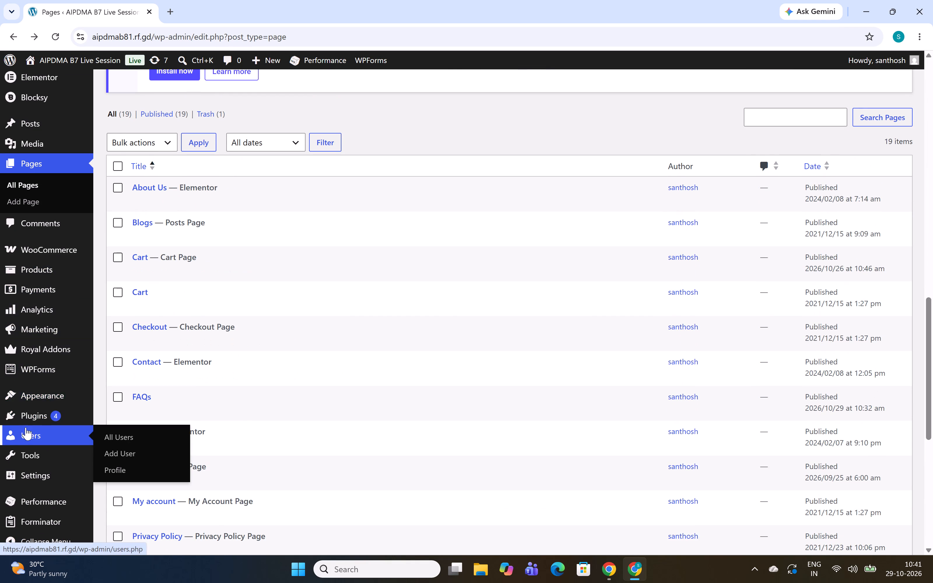
Activate the installed Hello Commerce theme in place of Blocksy.
{"action": "left_click", "coordinate": [135, 399]}
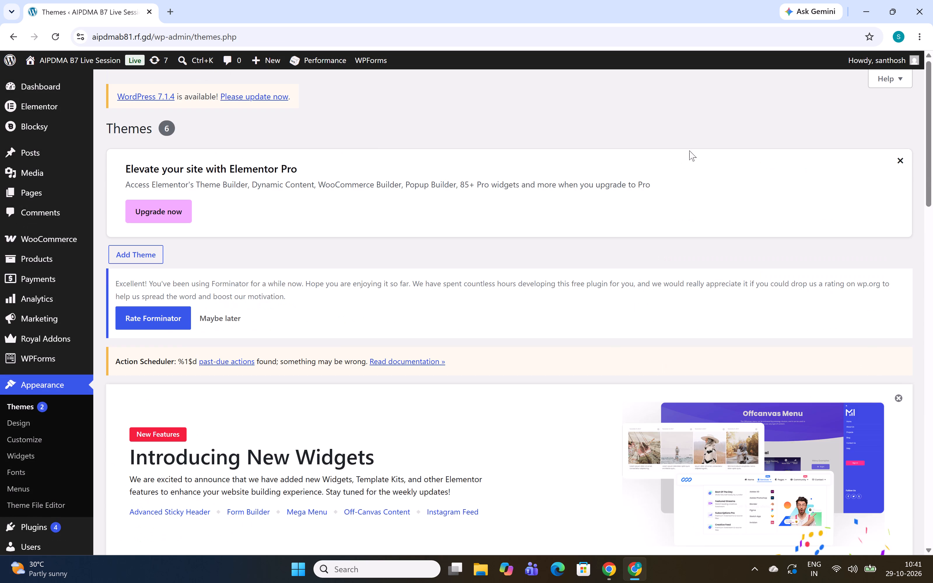
{"action": "left_click_drag", "start_coordinate": [932, 194], "coordinate": [932, 415]}
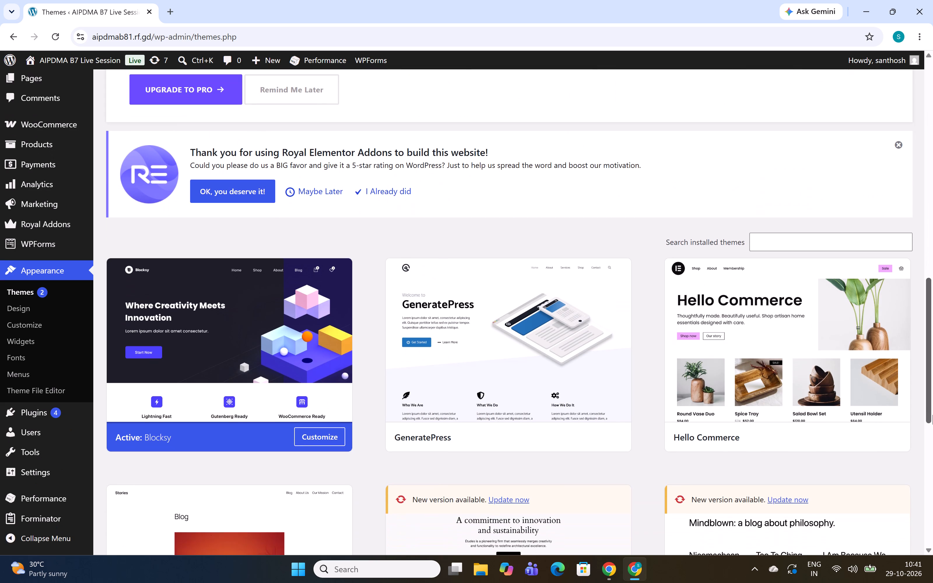
{"action": "left_click_drag", "start_coordinate": [932, 415], "coordinate": [932, 414]}
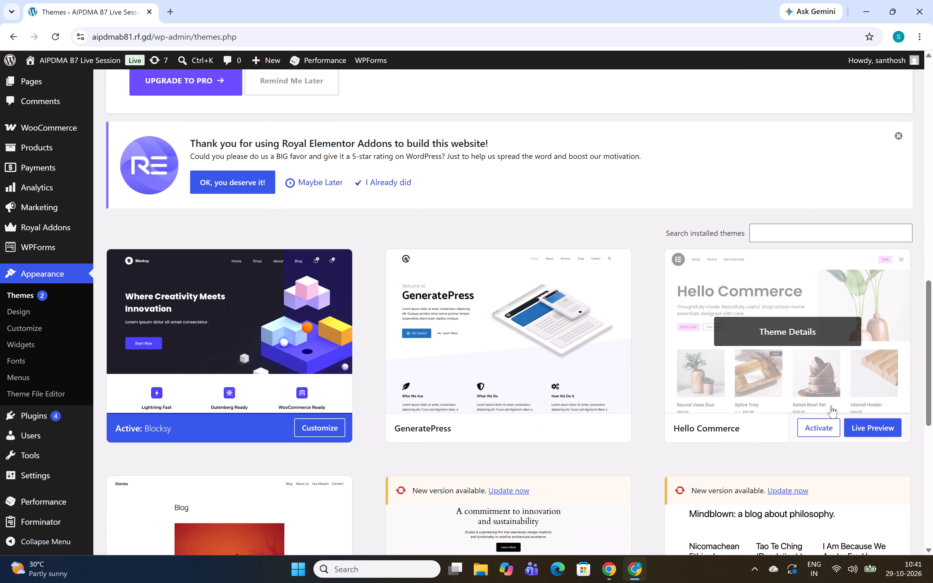
{"action": "left_click", "coordinate": [801, 429]}
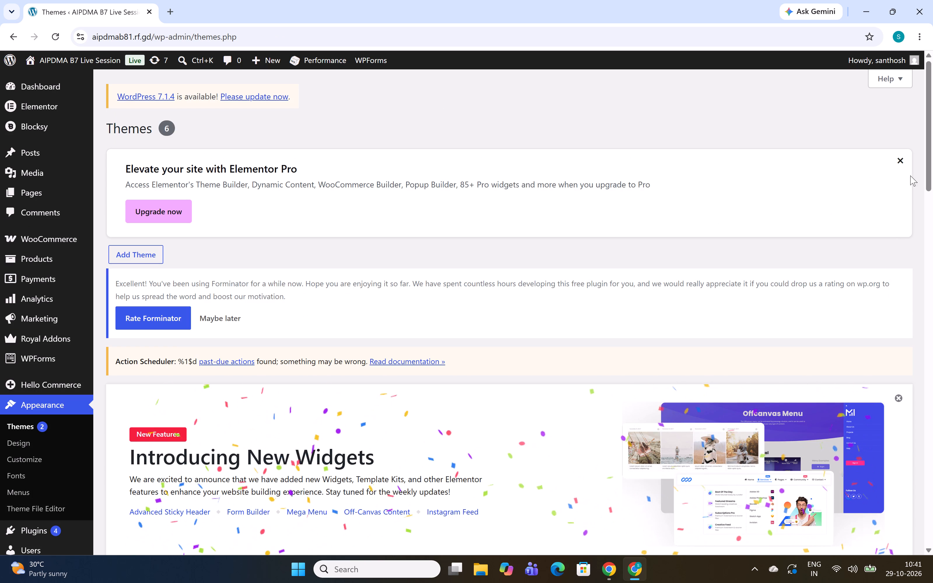
Delete the inactive Blocksy theme from the installed themes and accept the deletion.
{"action": "left_click_drag", "start_coordinate": [929, 171], "coordinate": [932, 435]}
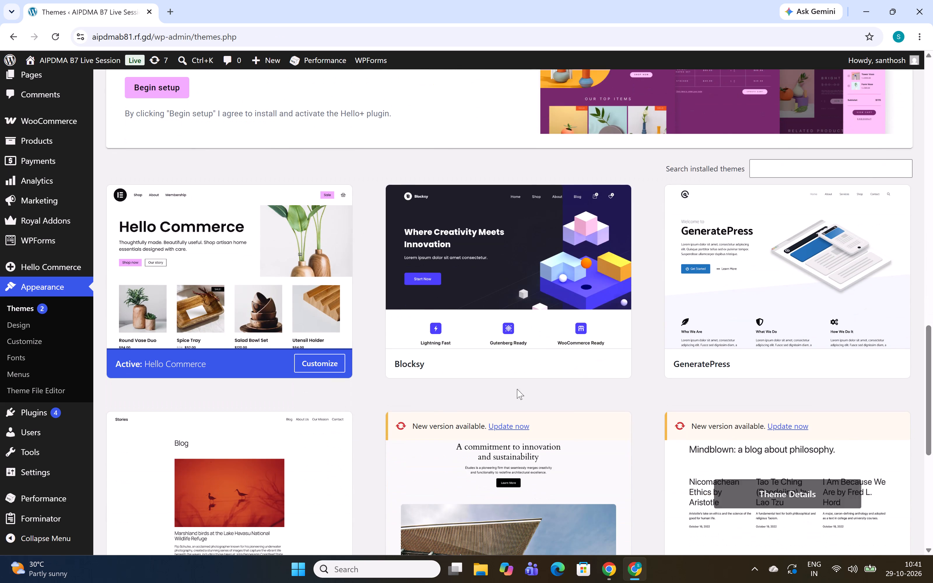
{"action": "left_click", "coordinate": [587, 265]}
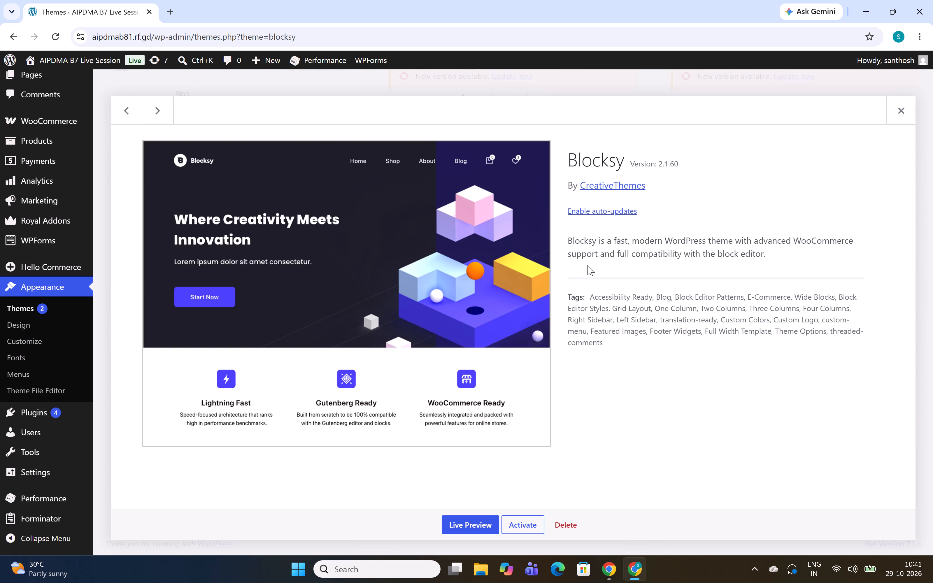
{"action": "left_click", "coordinate": [567, 524]}
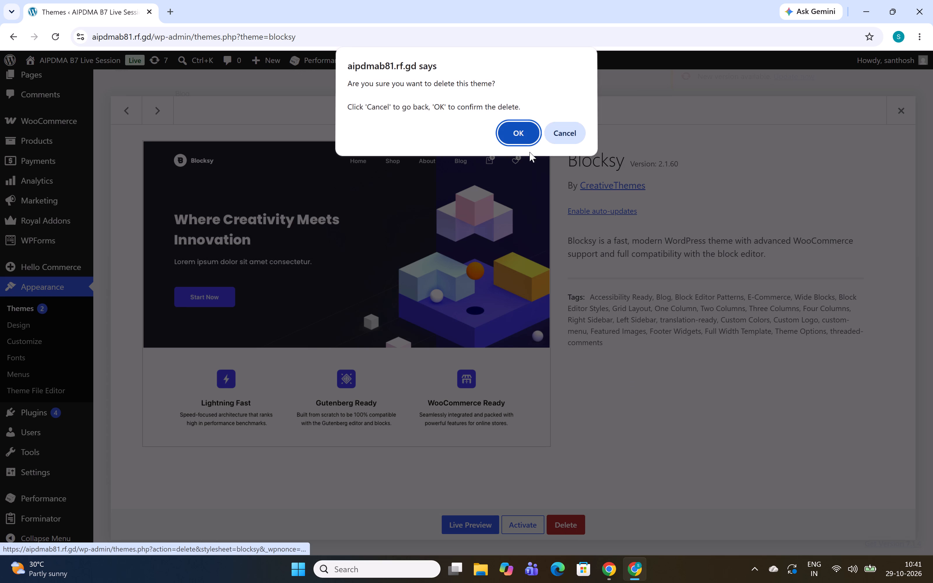
{"action": "left_click", "coordinate": [527, 139]}
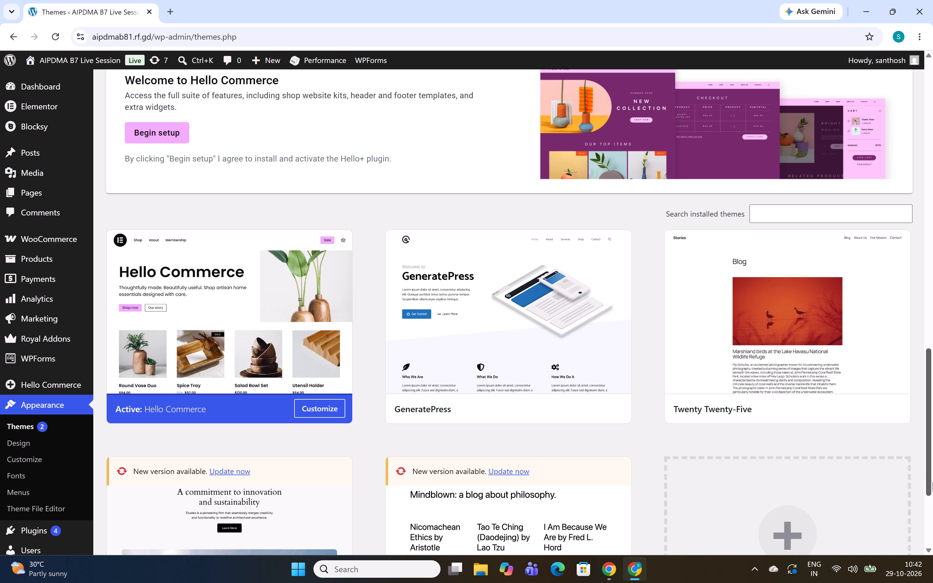
Open the installed plugins list and deactivate the Blocksy Companion plugin.
{"action": "left_click_drag", "start_coordinate": [928, 464], "coordinate": [868, 100]}
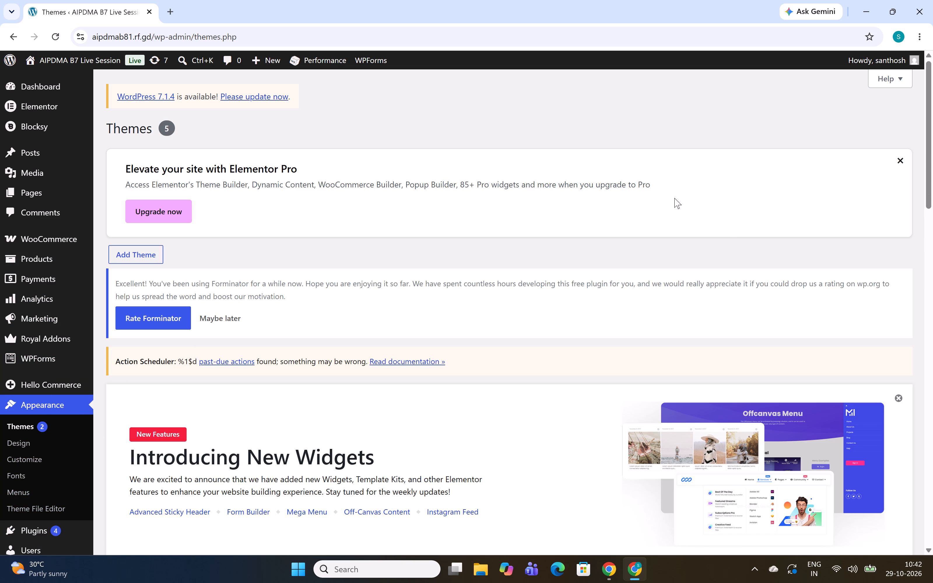
{"action": "left_click_drag", "start_coordinate": [929, 196], "coordinate": [930, 296]}
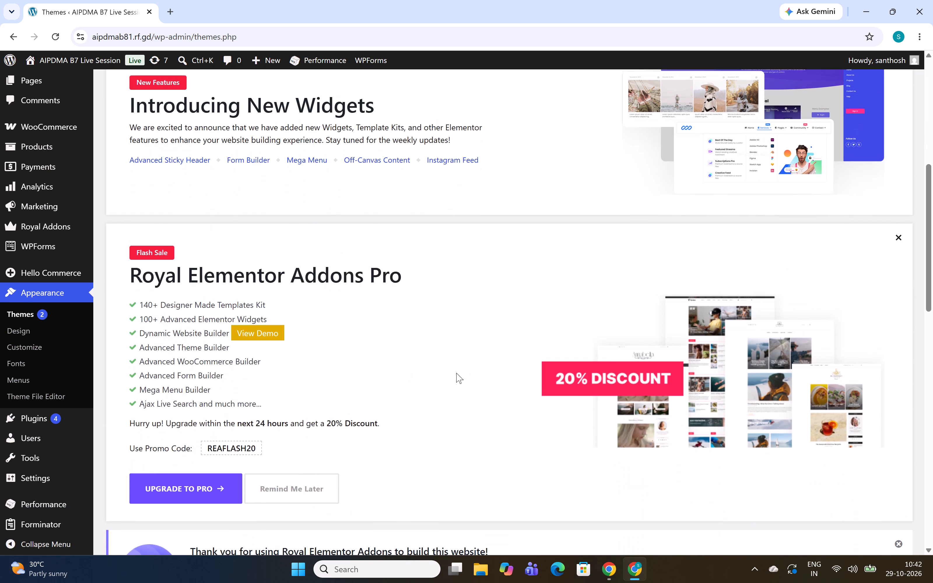
{"action": "left_click", "coordinate": [142, 423]}
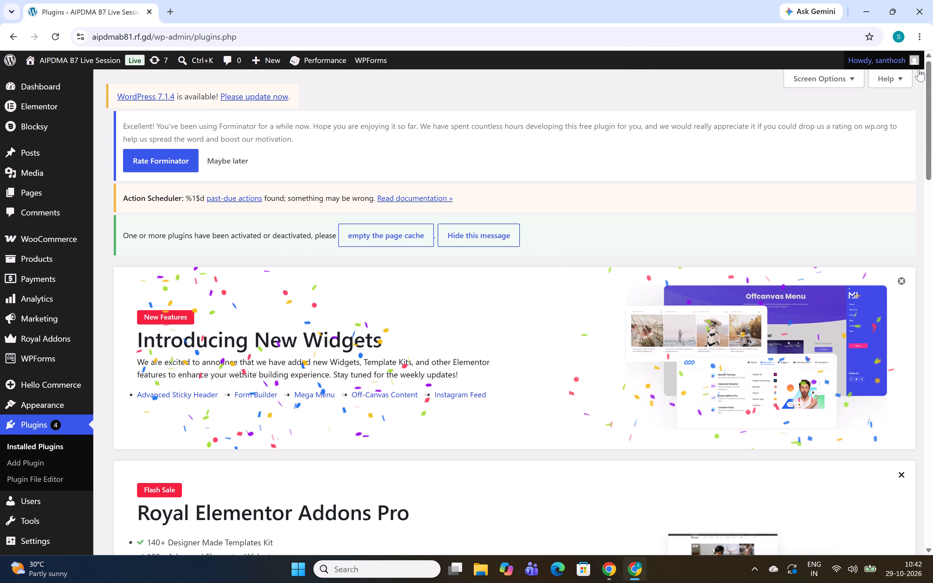
{"action": "left_click_drag", "start_coordinate": [930, 170], "coordinate": [932, 402]}
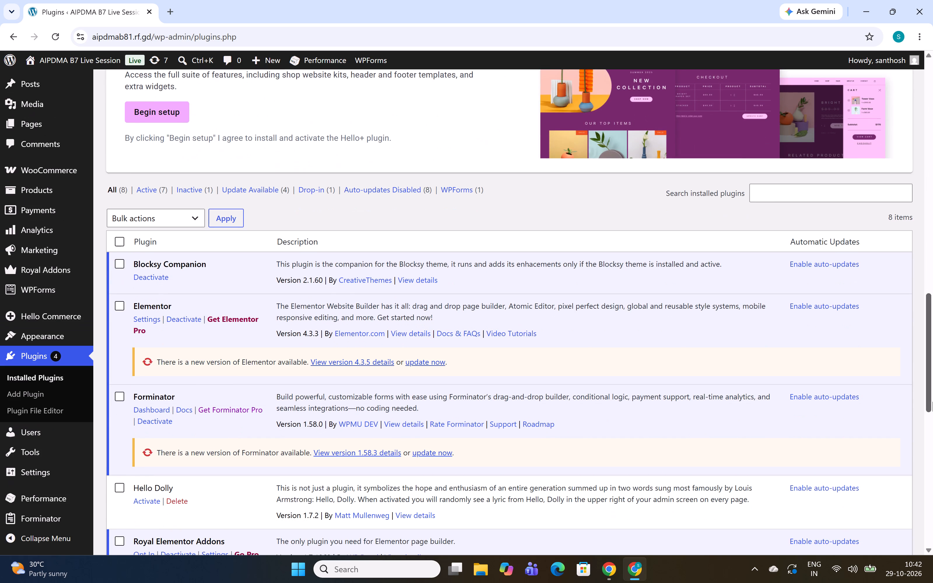
{"action": "left_click_drag", "start_coordinate": [932, 402], "coordinate": [932, 408]}
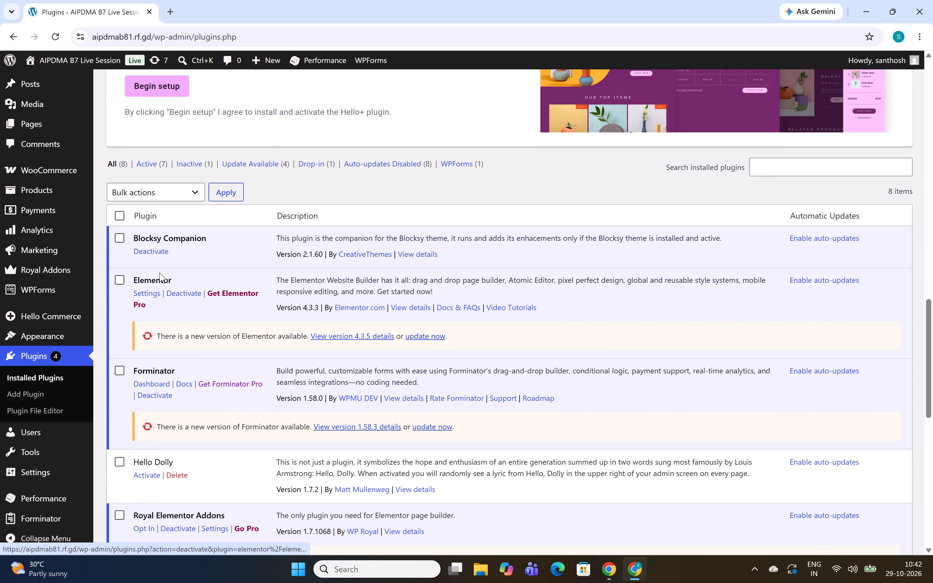
{"action": "left_click", "coordinate": [154, 250]}
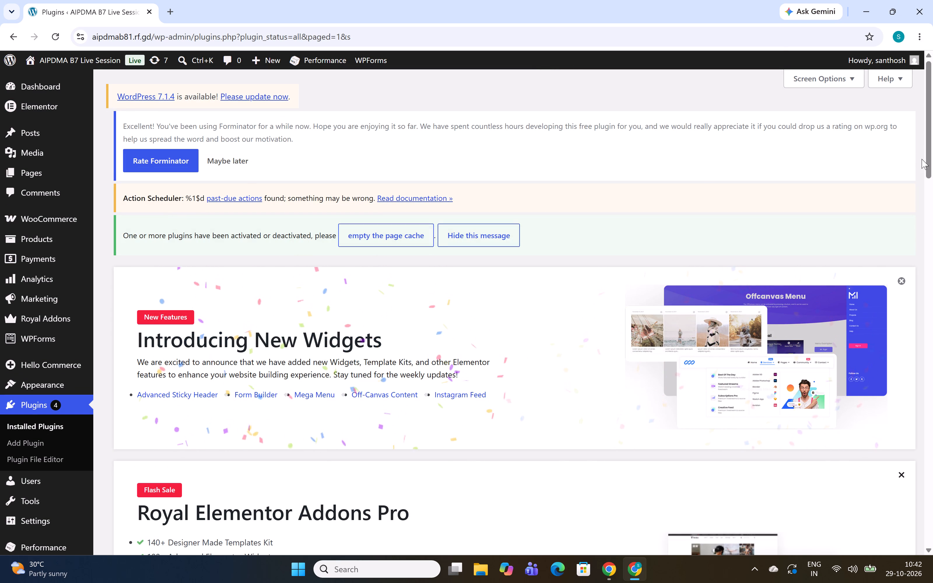
Delete the deactivated Blocksy Companion plugin from the site and accept the deletion.
{"action": "left_click_drag", "start_coordinate": [932, 166], "coordinate": [932, 385]}
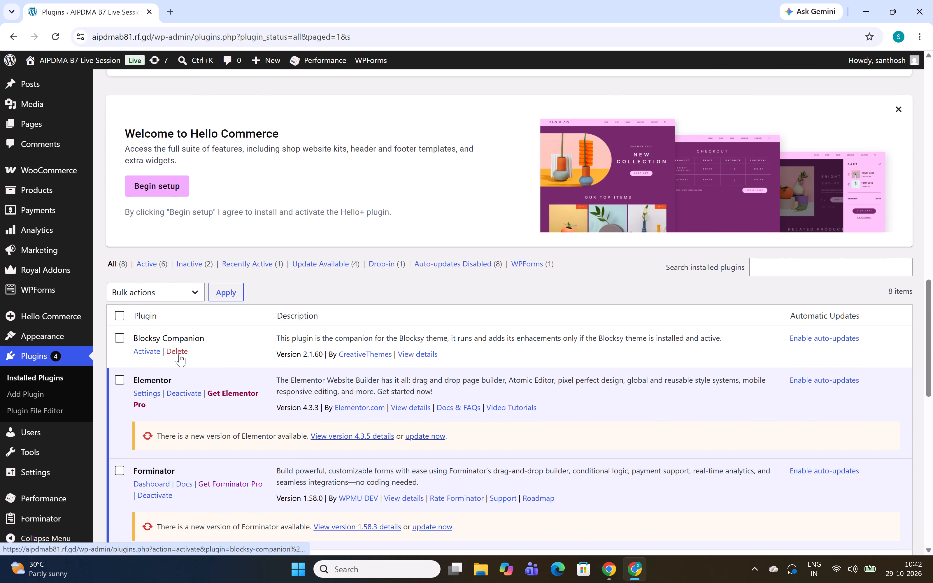
{"action": "left_click", "coordinate": [181, 354]}
{"action": "left_click", "coordinate": [518, 118]}
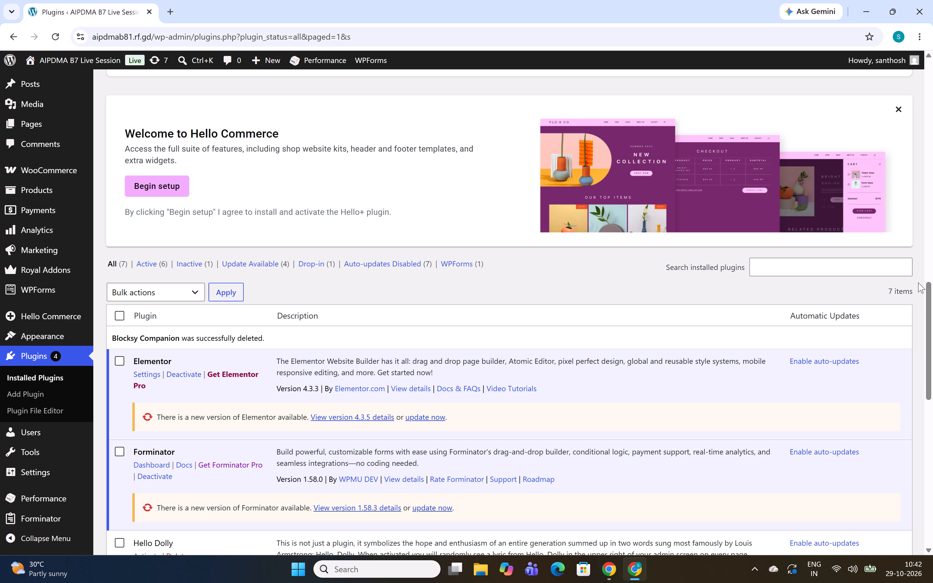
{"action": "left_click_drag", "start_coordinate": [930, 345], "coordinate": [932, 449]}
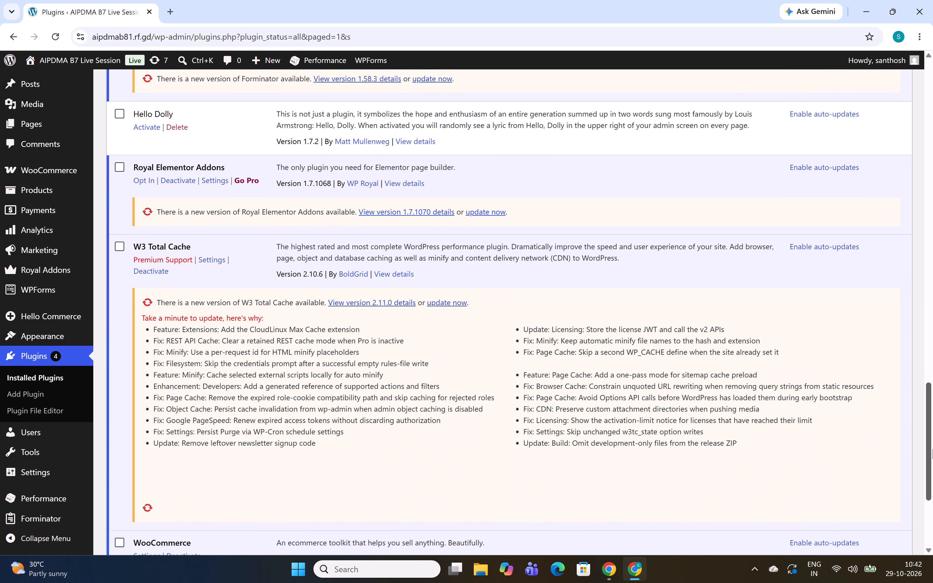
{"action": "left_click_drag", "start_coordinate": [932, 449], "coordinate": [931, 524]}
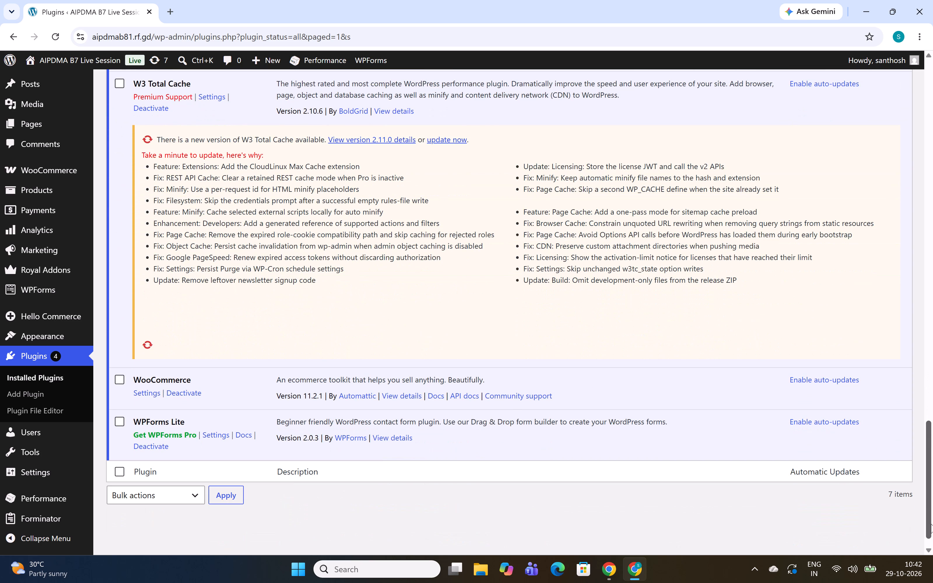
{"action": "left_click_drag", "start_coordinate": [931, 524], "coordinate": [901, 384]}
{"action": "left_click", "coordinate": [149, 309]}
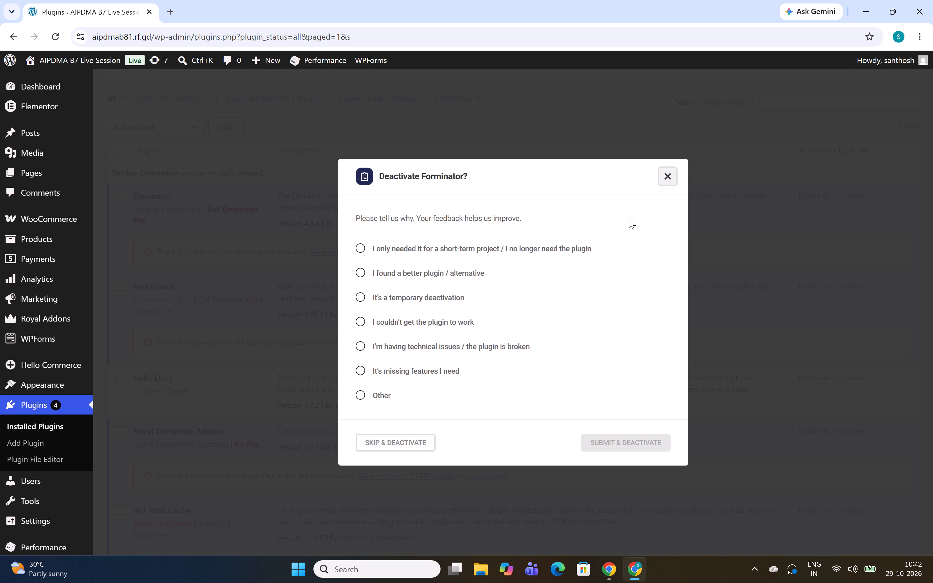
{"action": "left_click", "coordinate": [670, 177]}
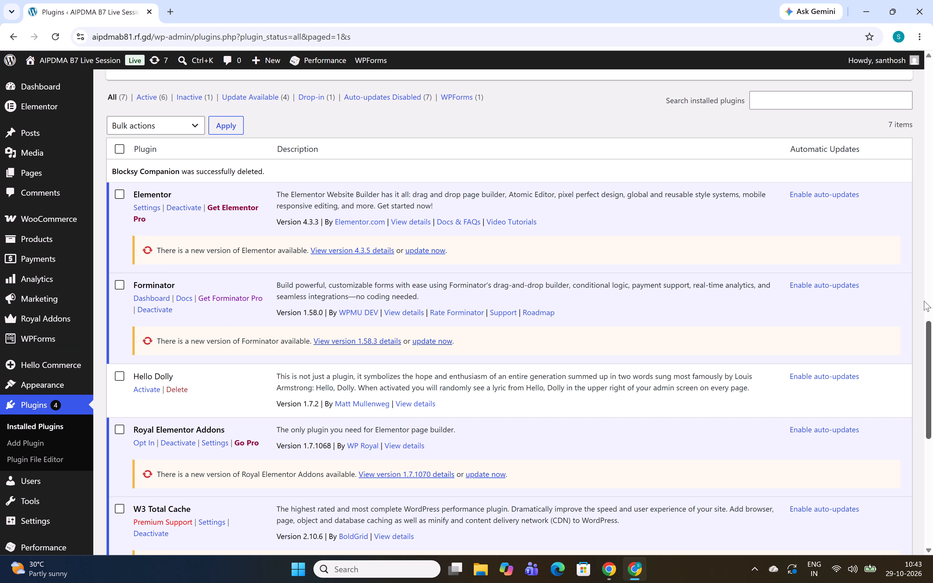
Check the rest of the installed plugins list and go back to the previously visited page.
{"action": "left_click_drag", "start_coordinate": [932, 387], "coordinate": [932, 485]}
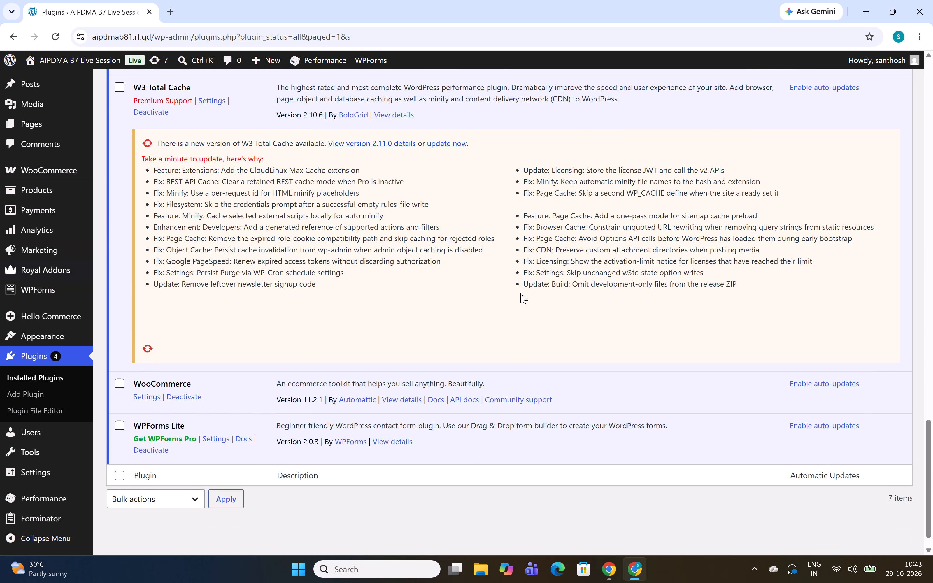
{"action": "left_click", "coordinate": [19, 34]}
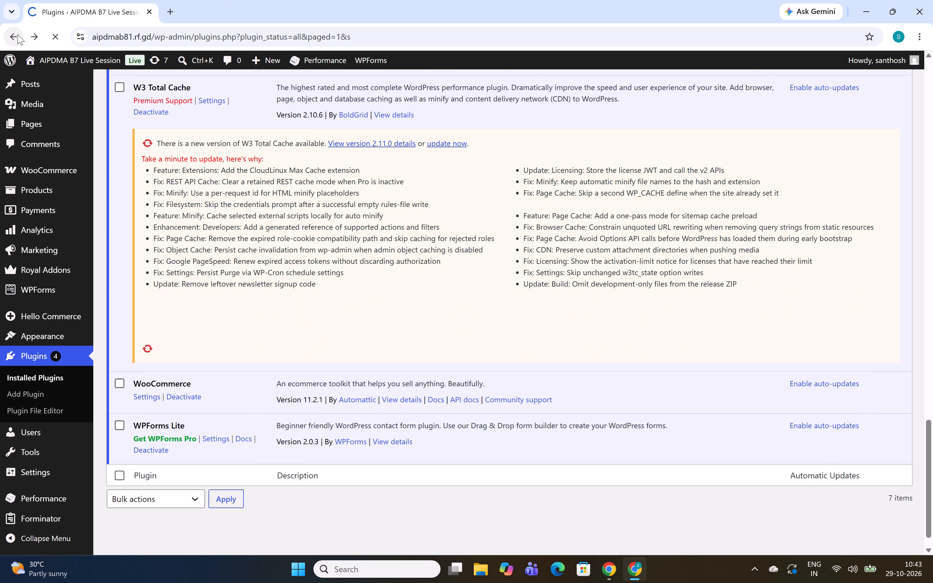